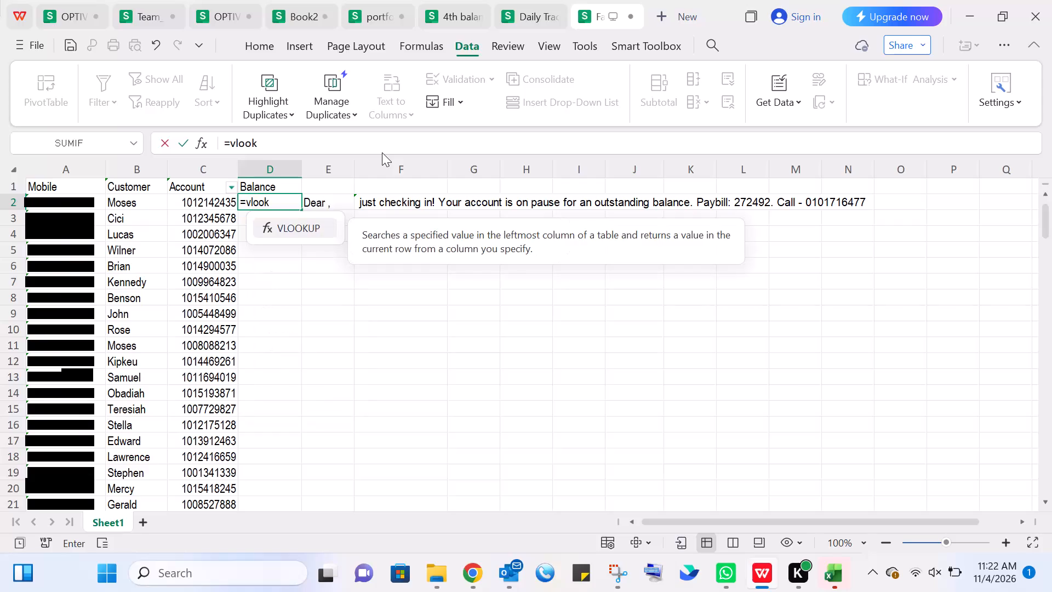
# Complete the VLOOKUP in D2 for account C2 against columns G:H of OPTIVUS BALANCES 11.4.26.xlsx, returning column 2 with an exact match (FALSE).
pyautogui.press('p')
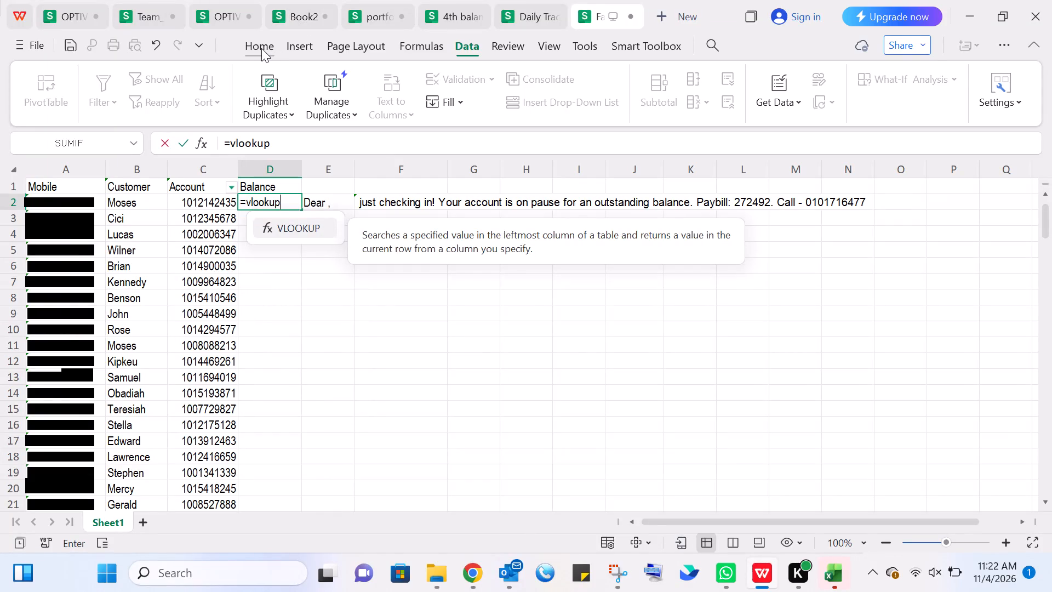
pyautogui.doubleClick(302, 229)
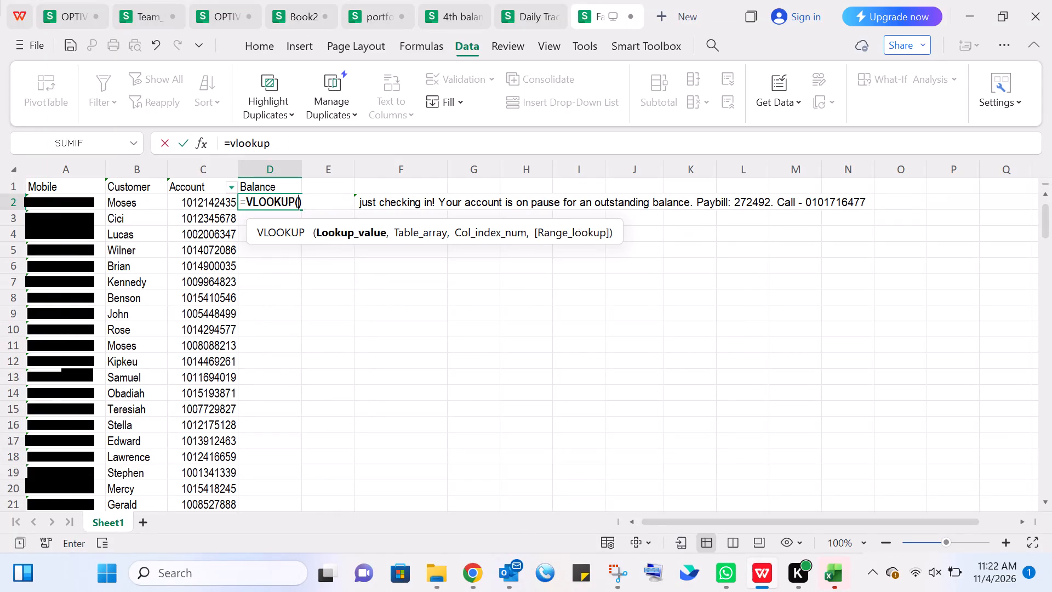
pyautogui.click(222, 203)
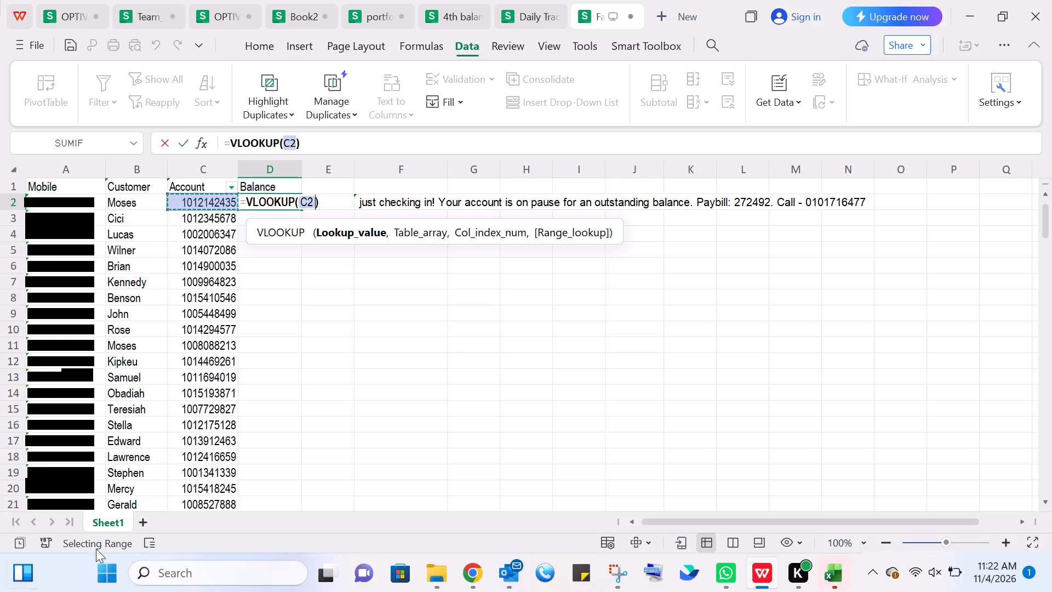
pyautogui.press(',')
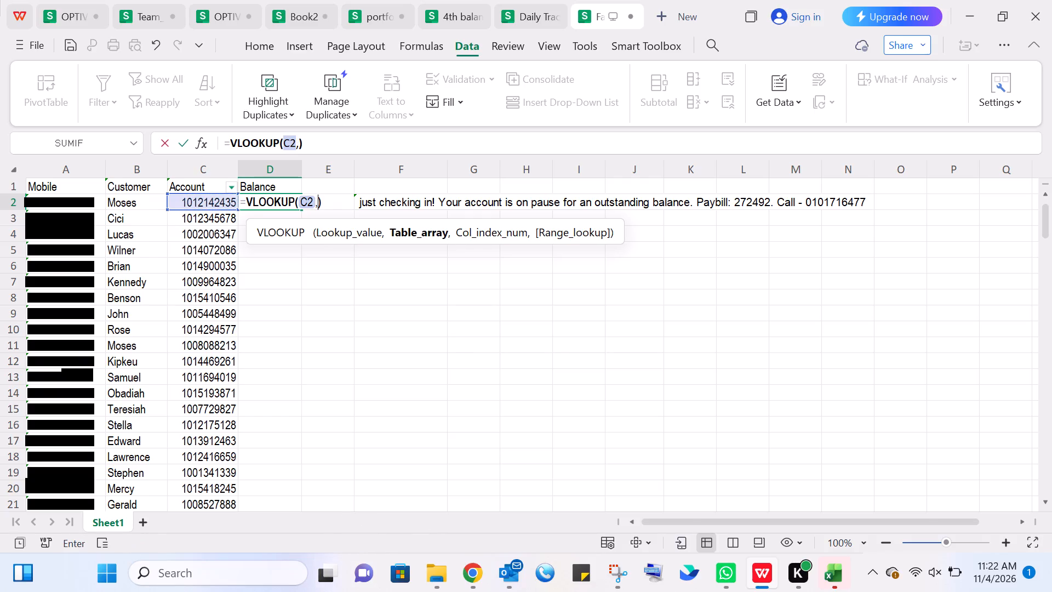
pyautogui.click(218, 15)
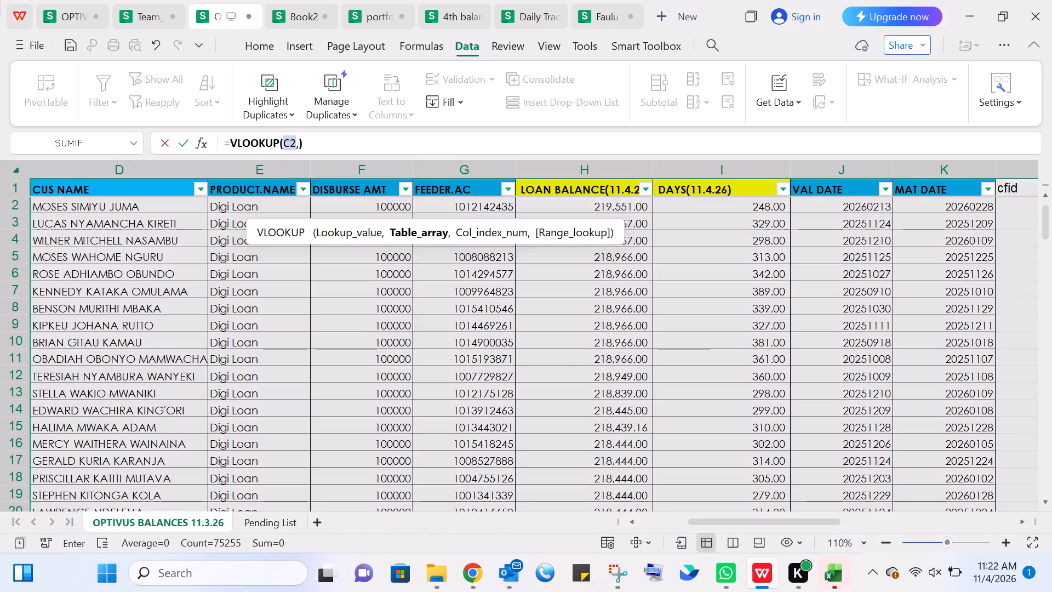
pyautogui.moveTo(468, 169); pyautogui.dragTo(601, 170)
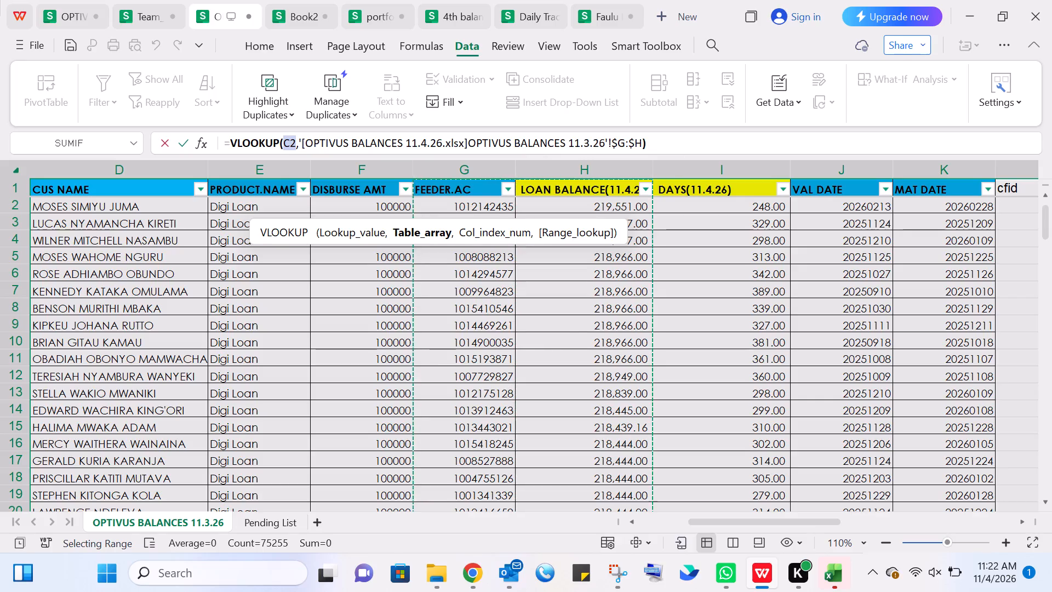
pyautogui.write(',2,')
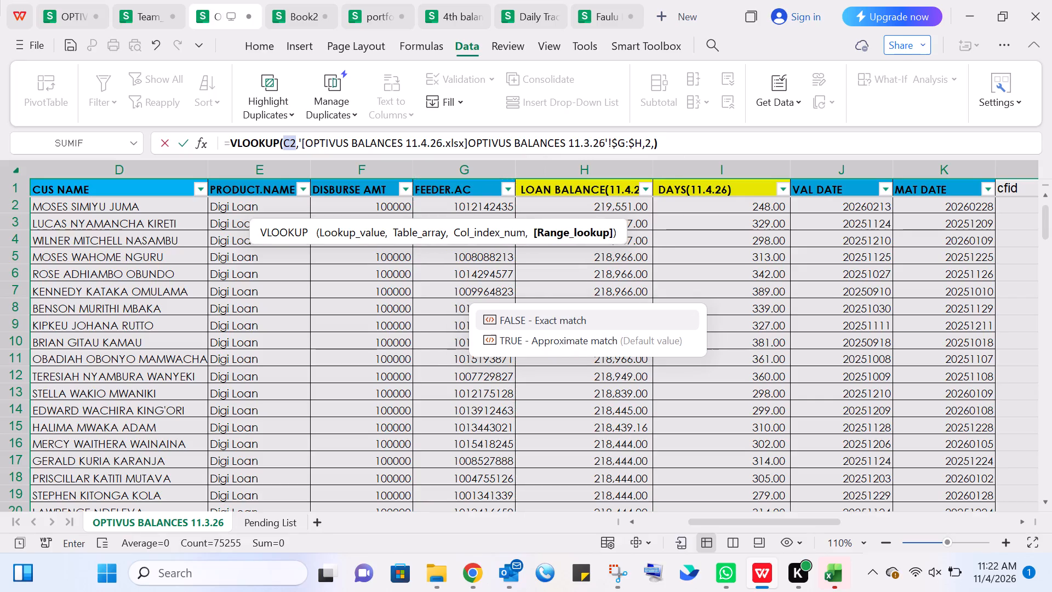
pyautogui.doubleClick(578, 322)
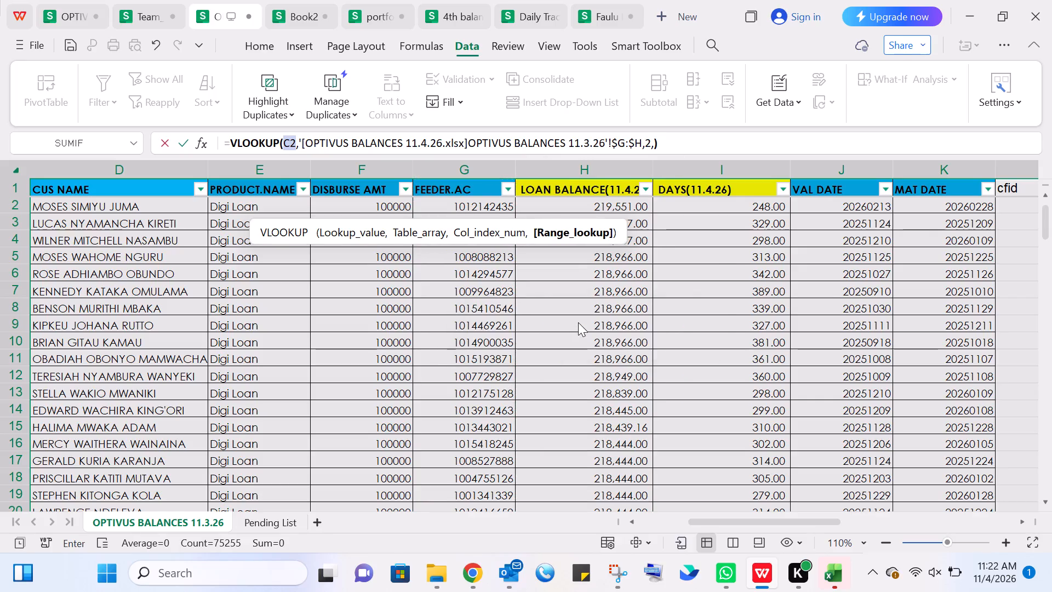
pyautogui.press('Return')
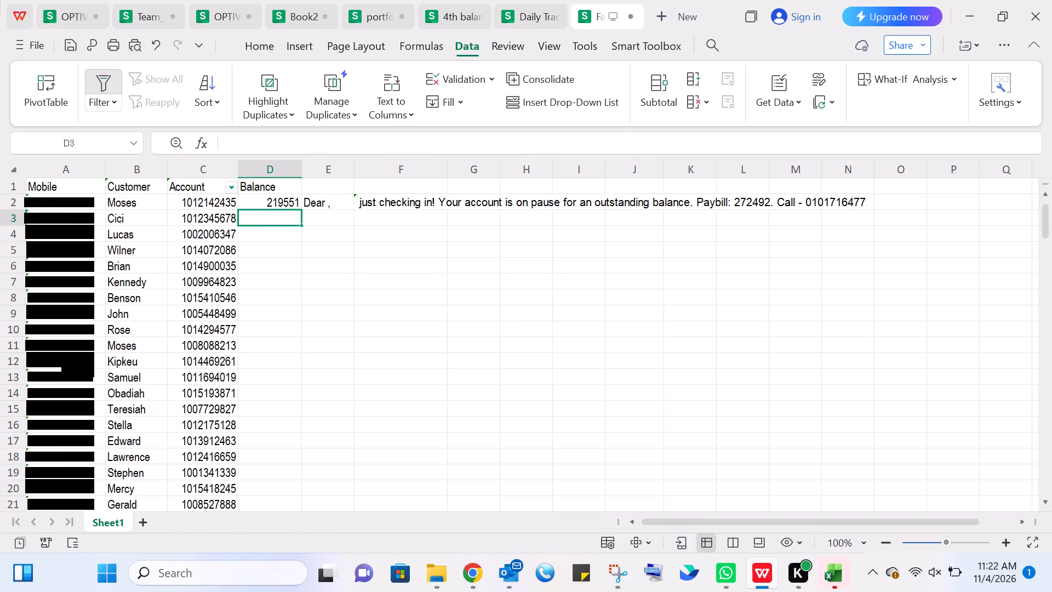
# Fill the D2 lookup formula down the whole Balance column.
pyautogui.click(274, 201)
pyautogui.doubleClick(302, 210)
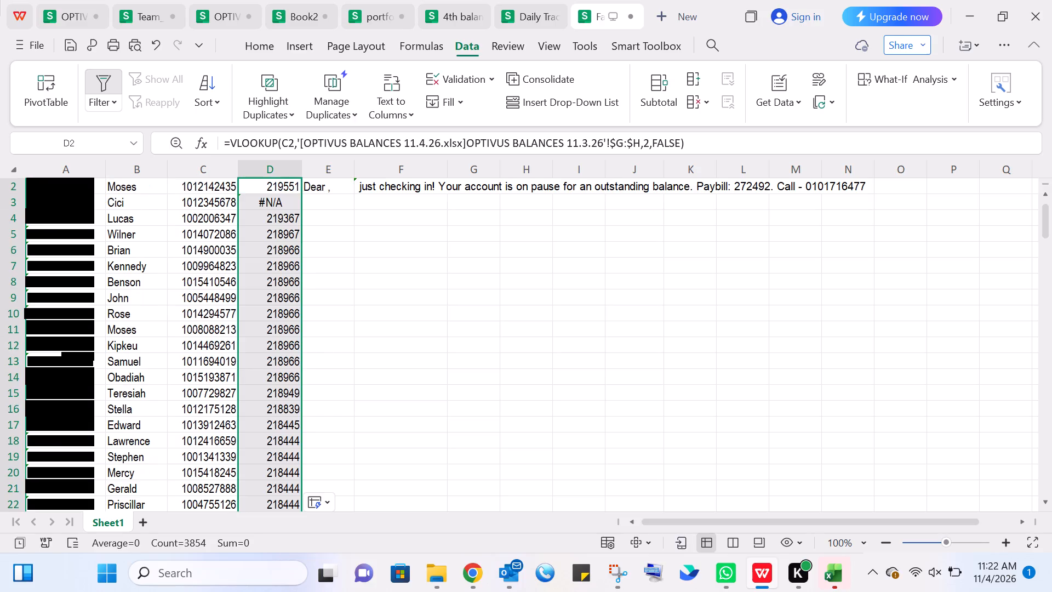
# Replace the Balance column's lookup formulas with their values by copying and pasting them in place as values only.
pyautogui.scroll(5, 303, 216)
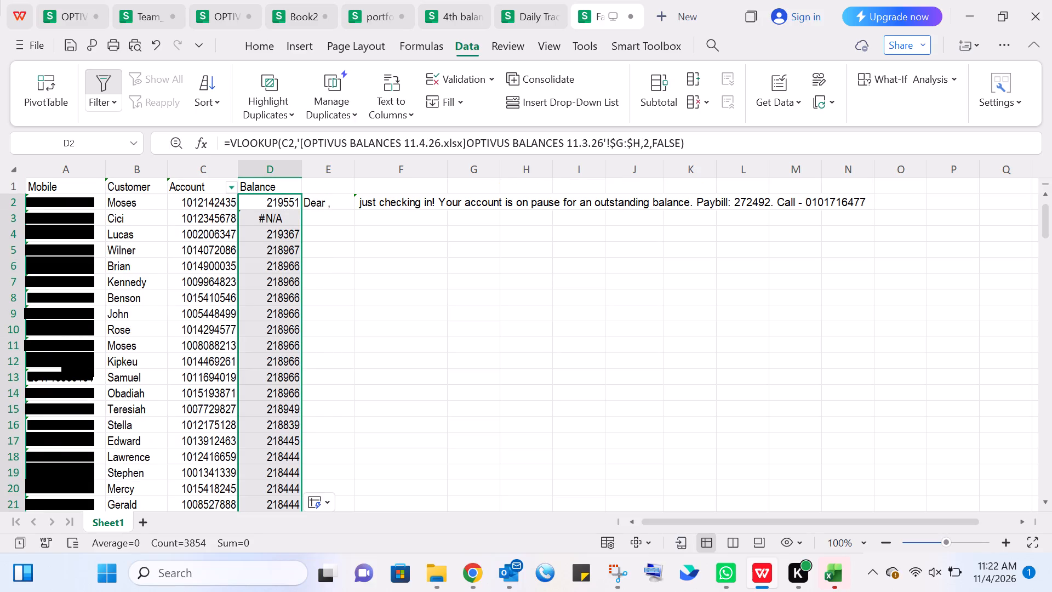
pyautogui.rightClick(276, 218)
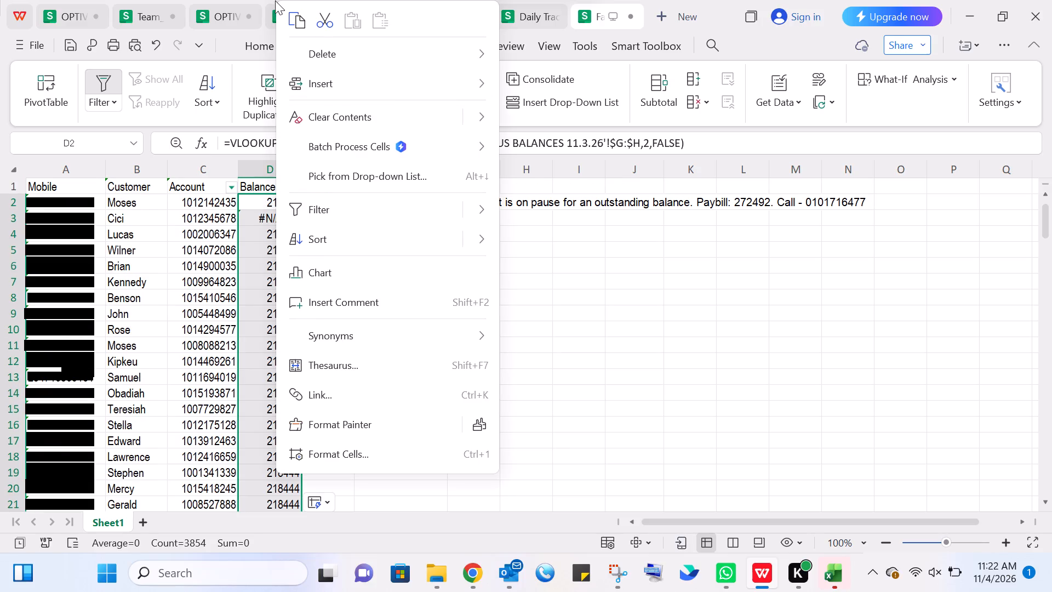
pyautogui.click(289, 17)
pyautogui.rightClick(258, 257)
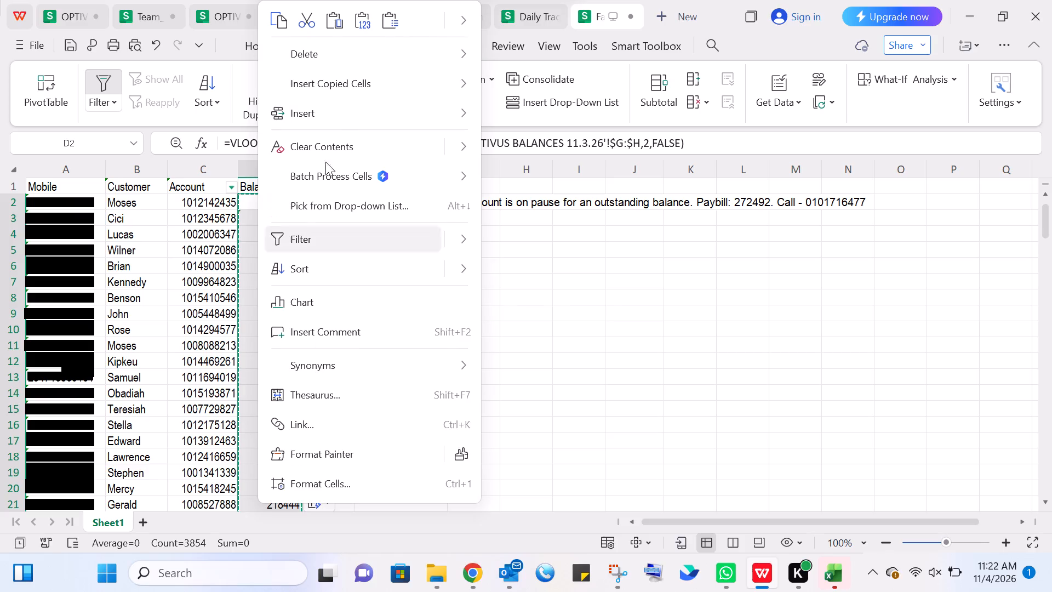
pyautogui.click(369, 22)
pyautogui.click(333, 306)
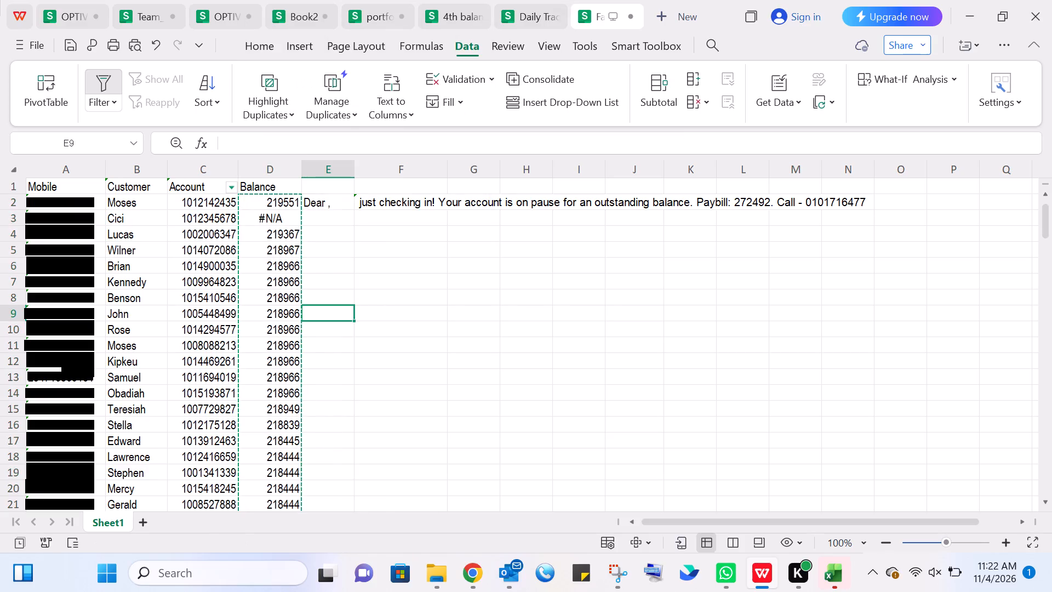
pyautogui.press('BackSpace')
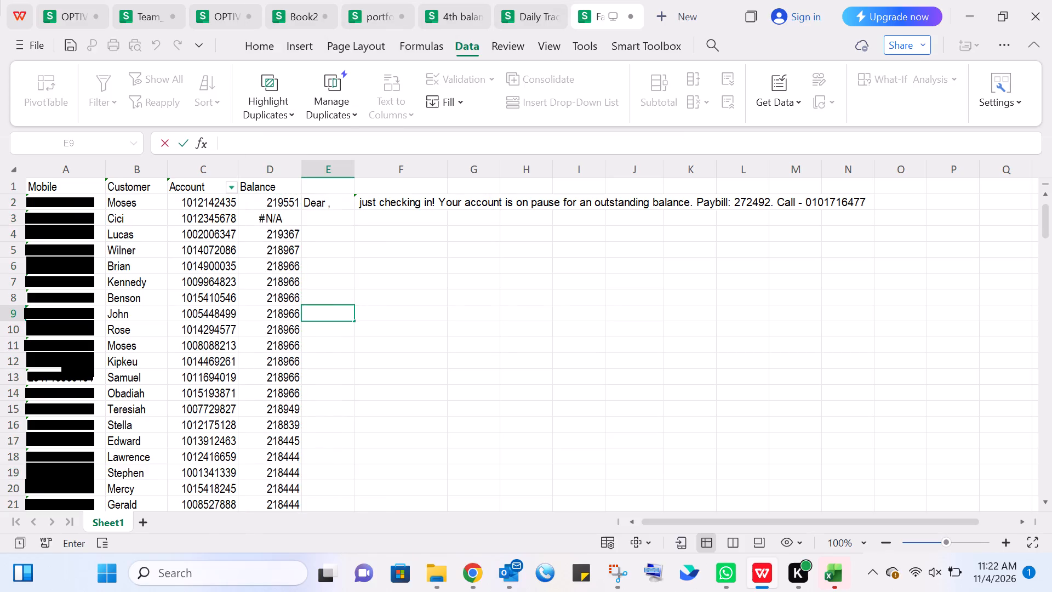
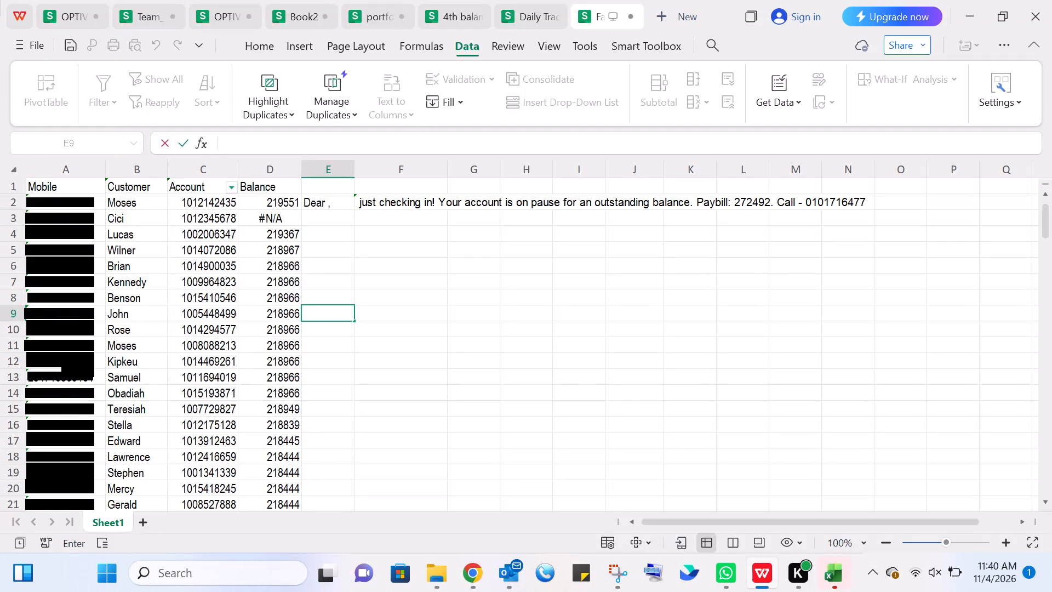
# Reset the filter so it covers columns A to D, Mobile through Balance.
pyautogui.moveTo(35, 165); pyautogui.dragTo(265, 174)
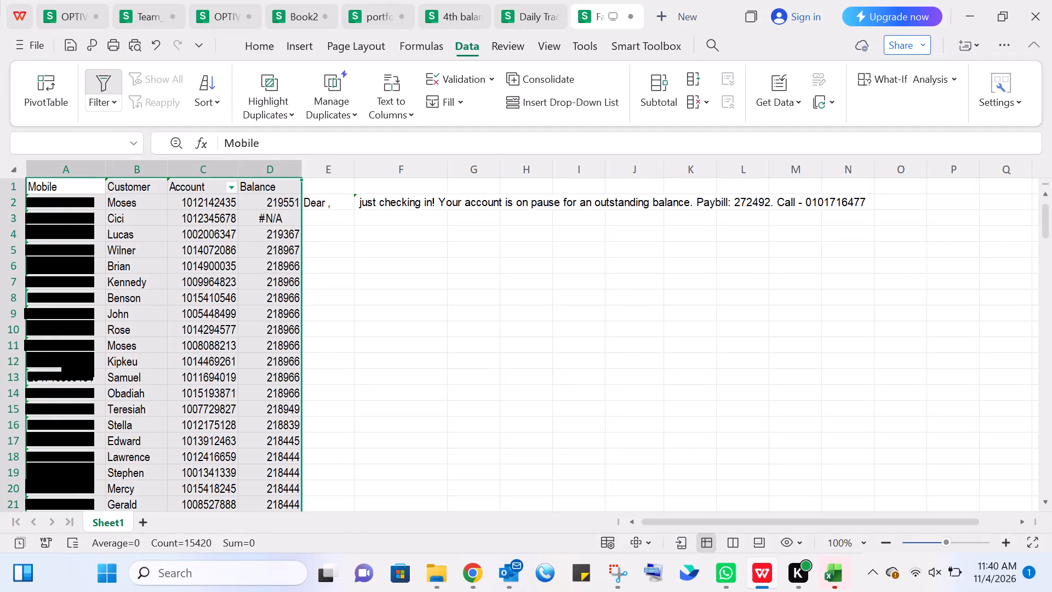
pyautogui.click(109, 81)
pyautogui.click(109, 81)
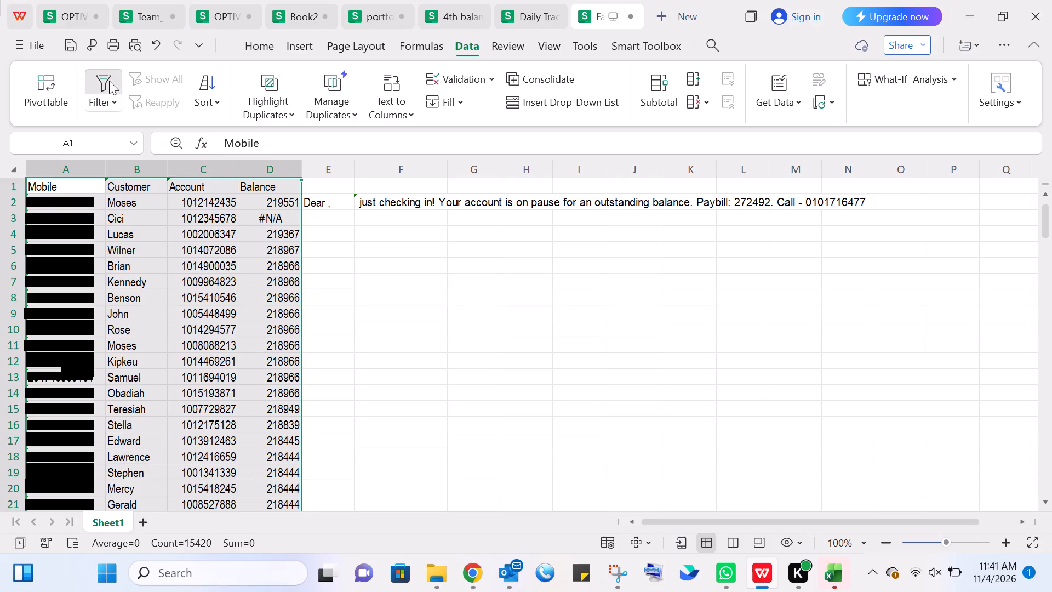
# Filter the Balance column to exclude 0 and every listed value from 5.46 up to 431.73.
pyautogui.click(295, 184)
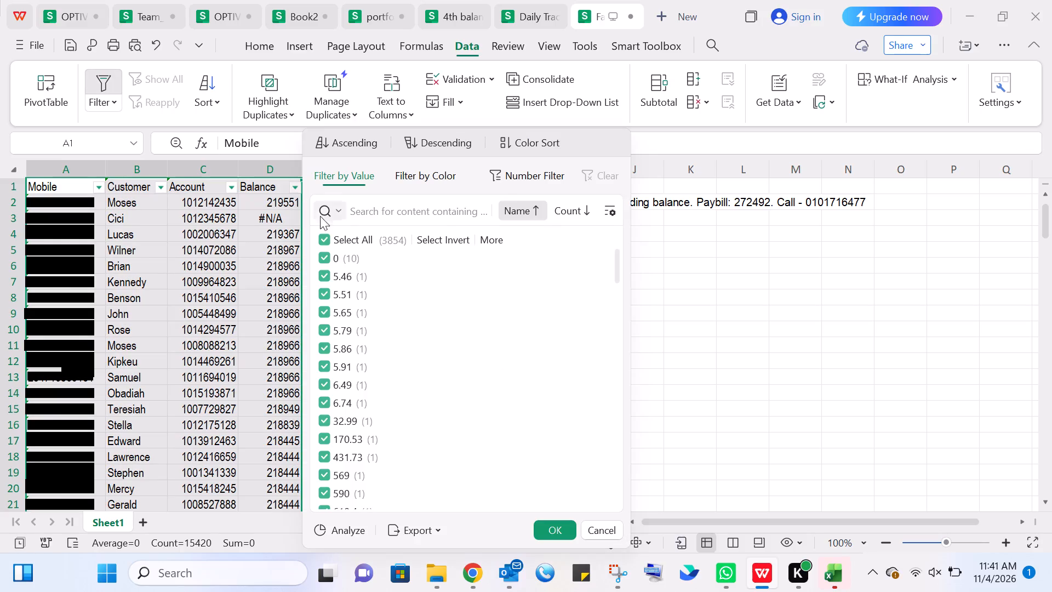
pyautogui.click(326, 459)
pyautogui.click(323, 437)
pyautogui.click(321, 423)
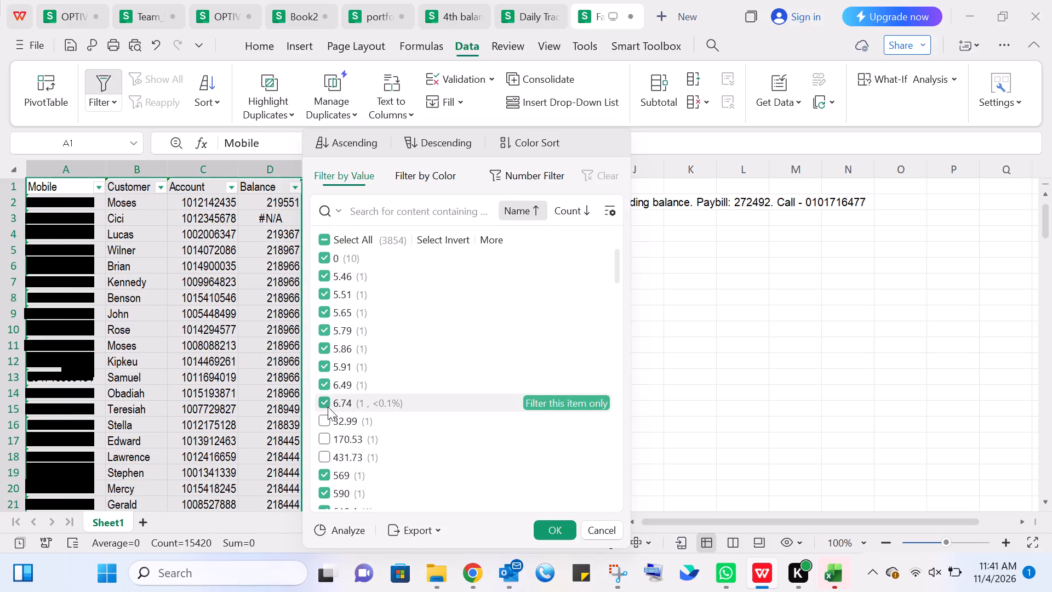
pyautogui.click(328, 406)
pyautogui.click(323, 385)
pyautogui.click(323, 367)
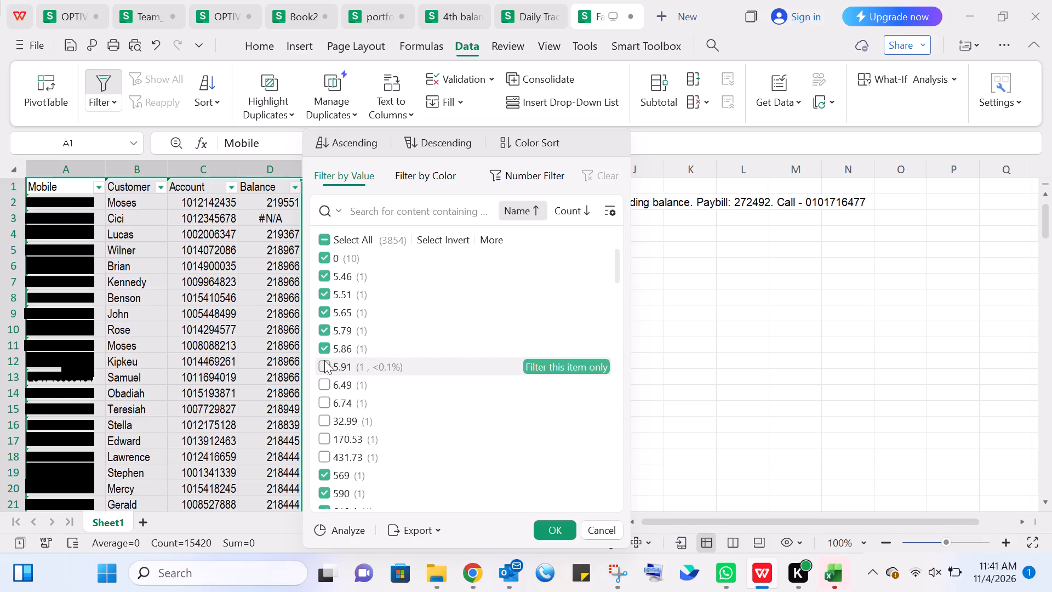
pyautogui.click(327, 348)
pyautogui.click(323, 330)
pyautogui.click(323, 312)
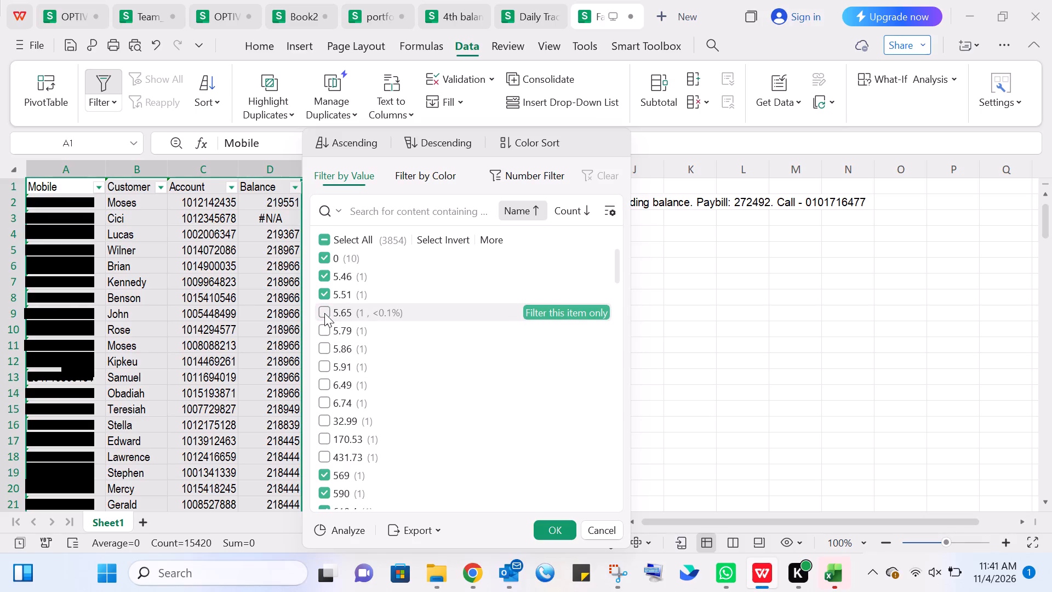
pyautogui.click(328, 297)
pyautogui.click(324, 278)
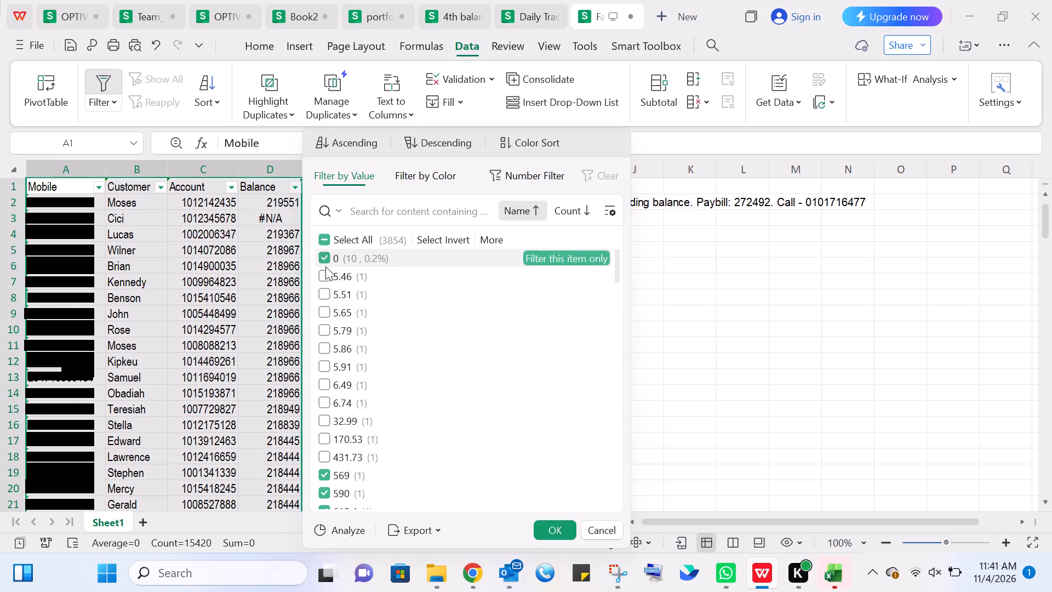
pyautogui.click(325, 255)
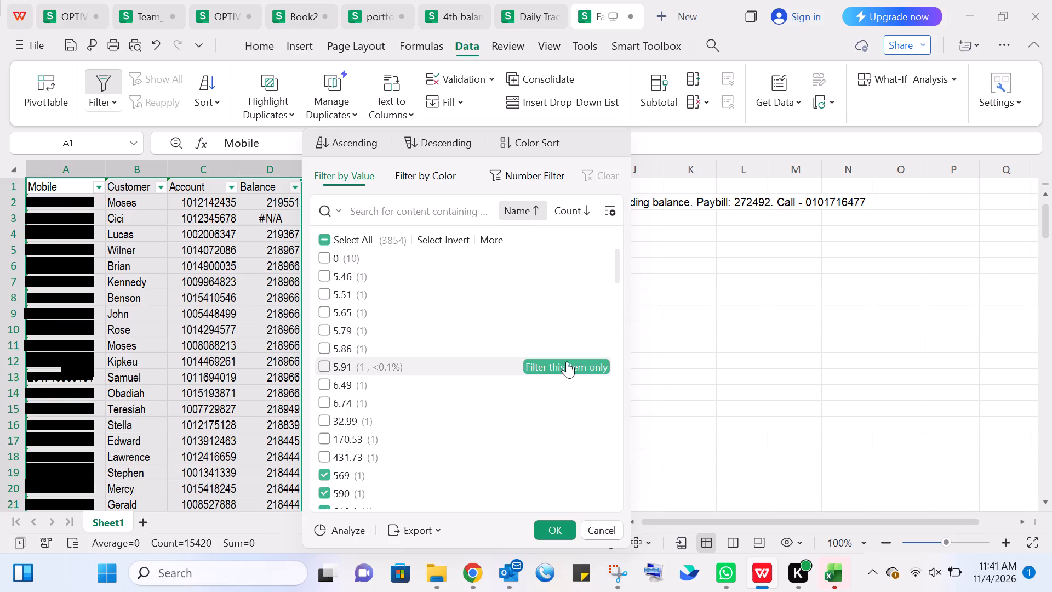
pyautogui.click(547, 533)
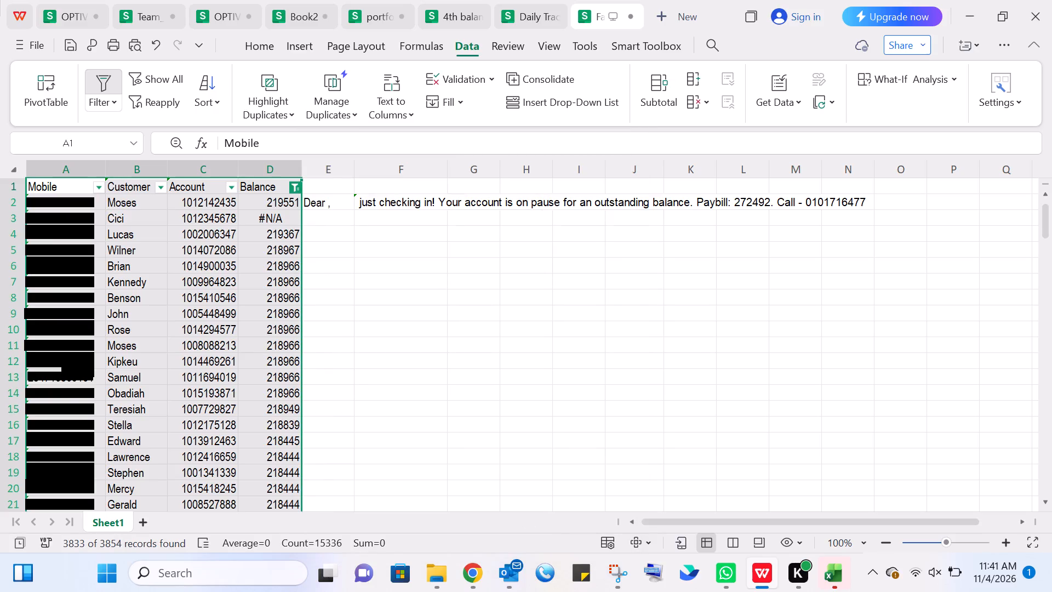
# Copy the filtered Mobile, Customer, Account and Balance columns and paste them into a new sheet starting at column A.
pyautogui.moveTo(37, 168); pyautogui.dragTo(202, 177)
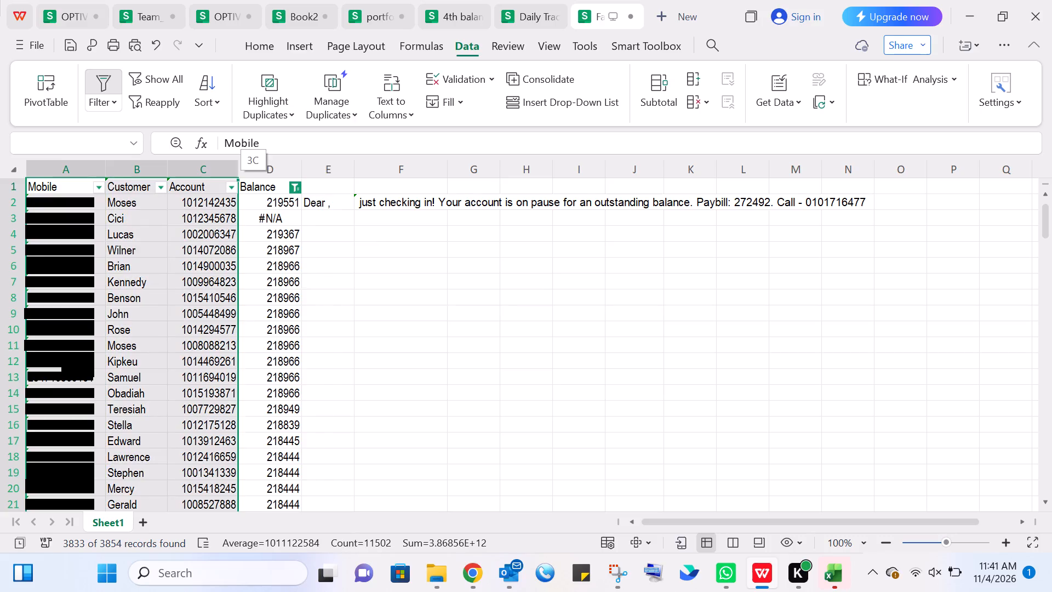
pyautogui.moveTo(202, 177); pyautogui.dragTo(267, 175)
pyautogui.hotkey('ctrl', 'c')
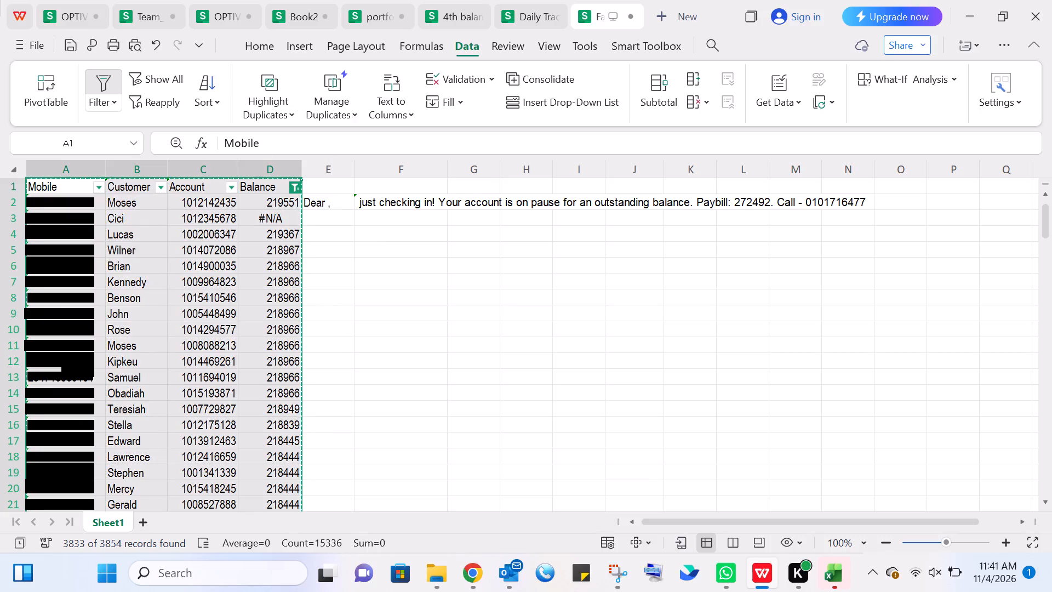
pyautogui.click(138, 519)
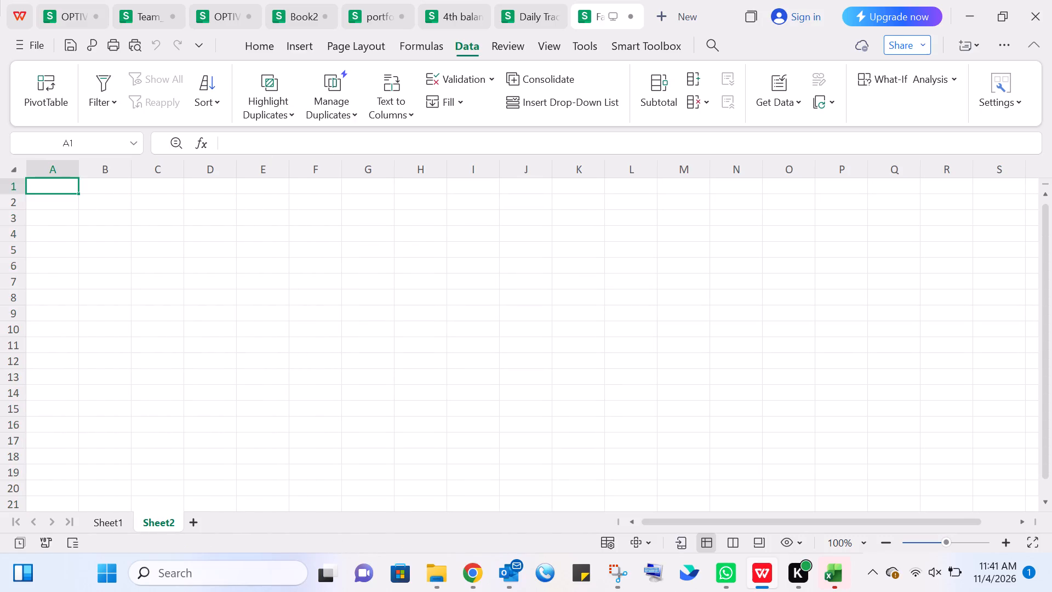
pyautogui.click(55, 174)
pyautogui.rightClick(55, 173)
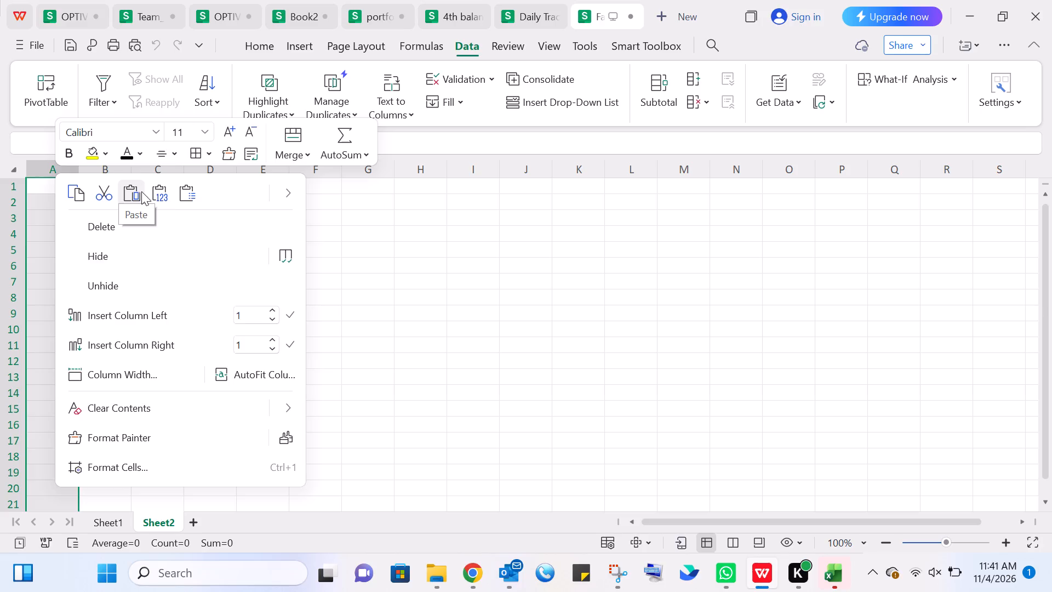
pyautogui.click(136, 192)
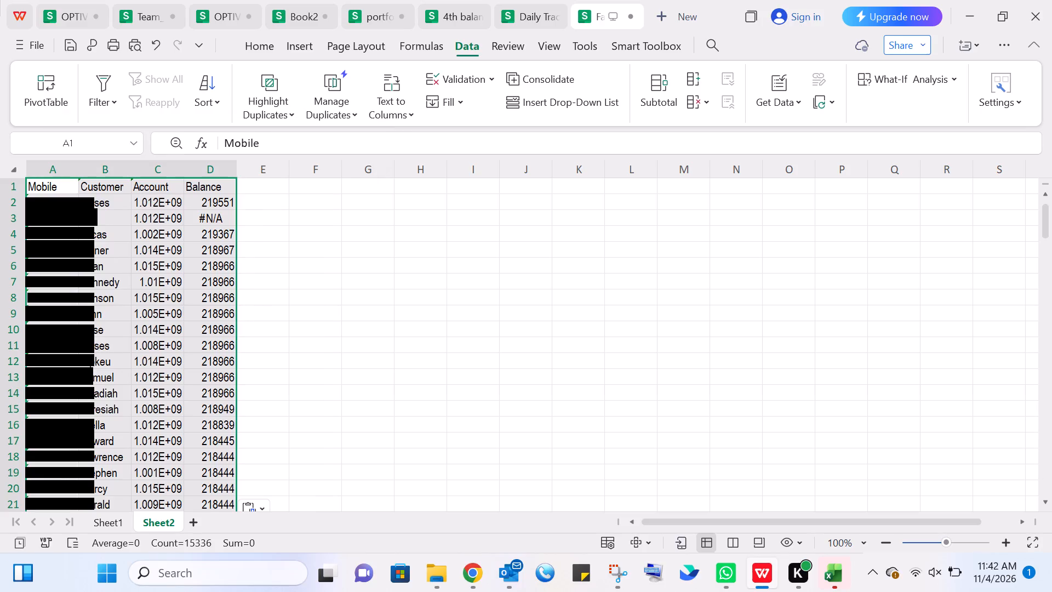
# Delete the original Sheet1 from the workbook.
pyautogui.rightClick(117, 523)
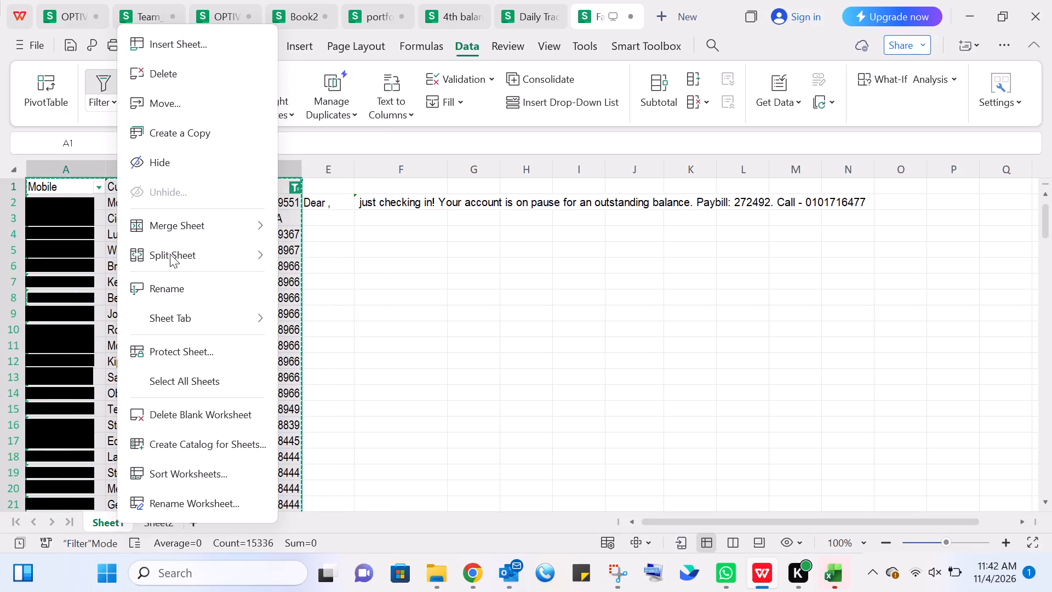
pyautogui.click(165, 74)
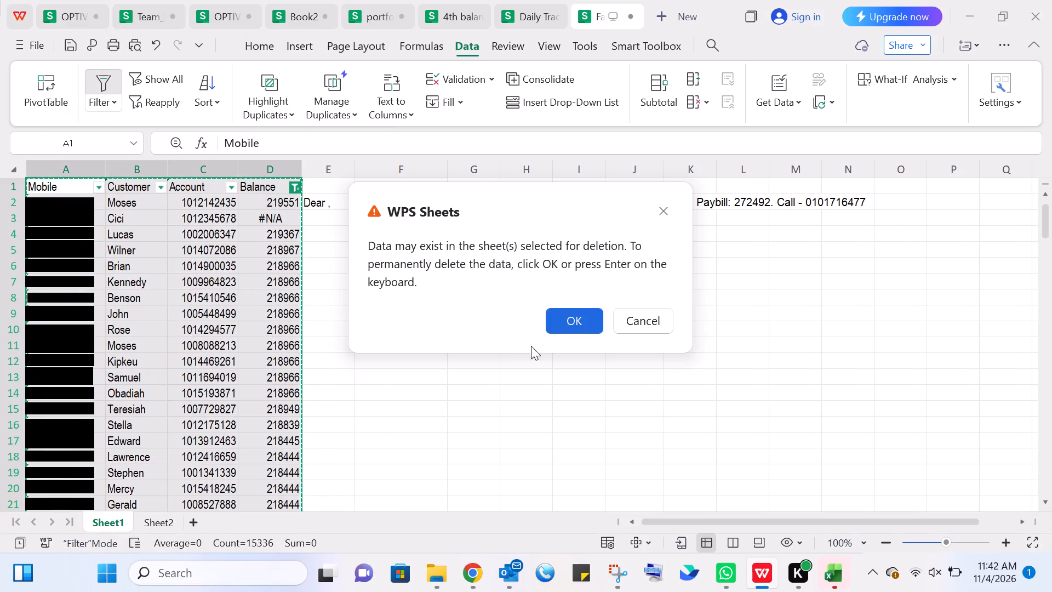
pyautogui.click(573, 311)
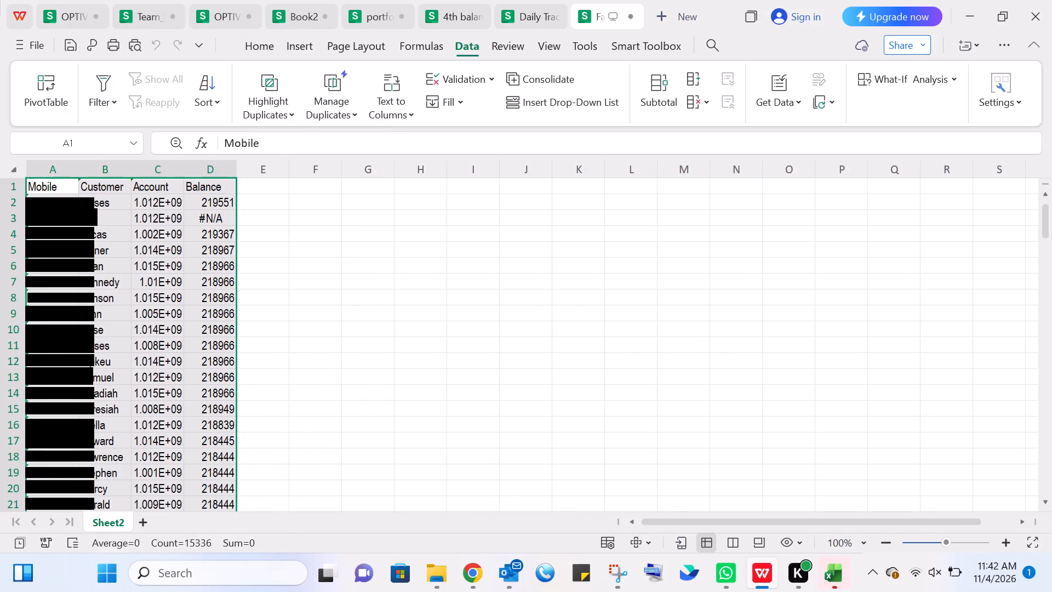
# Widen the Account column to fit the full account numbers.
pyautogui.click(195, 179)
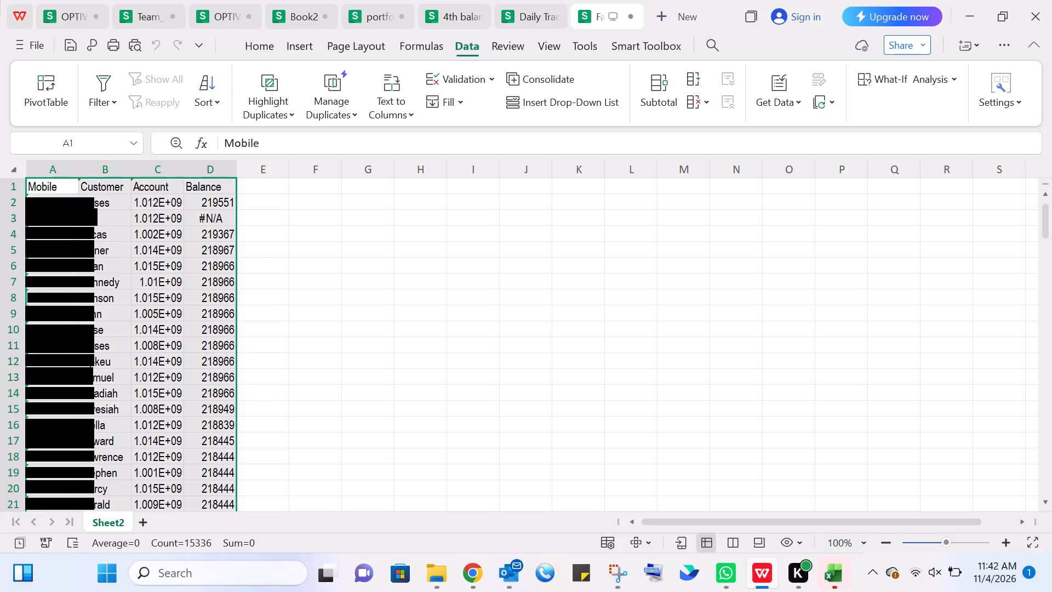
pyautogui.moveTo(182, 172); pyautogui.dragTo(202, 181)
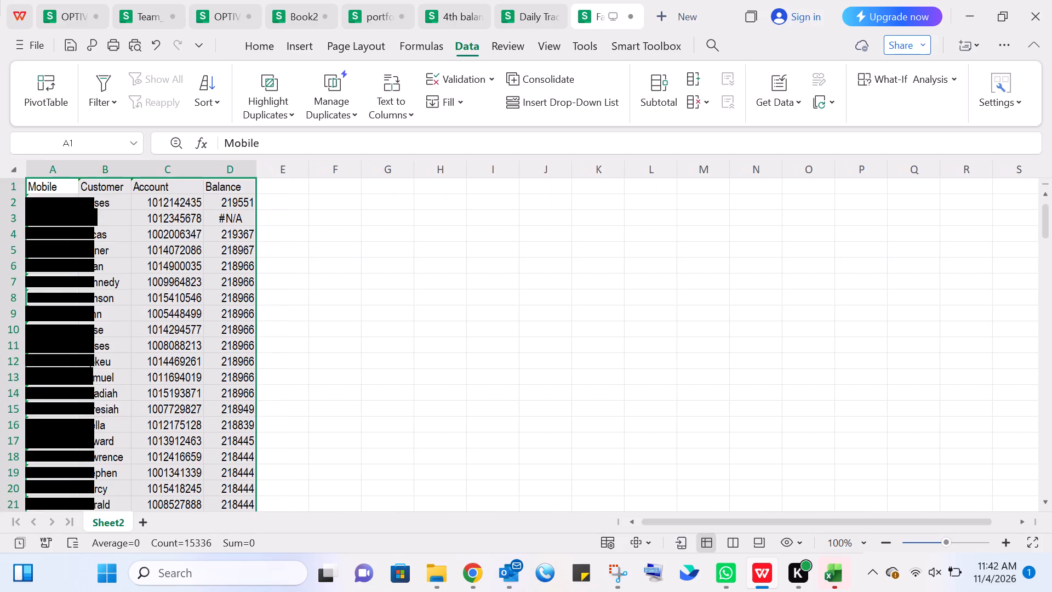
# Replace the #N/A balance in D3 with 219550.
pyautogui.click(284, 200)
pyautogui.click(236, 217)
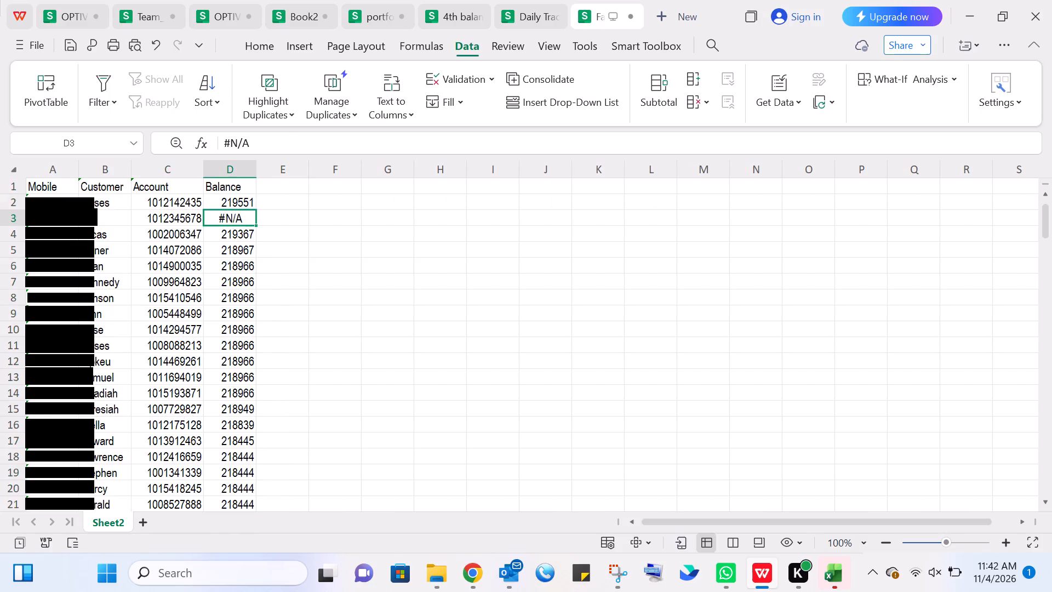
pyautogui.write('219')
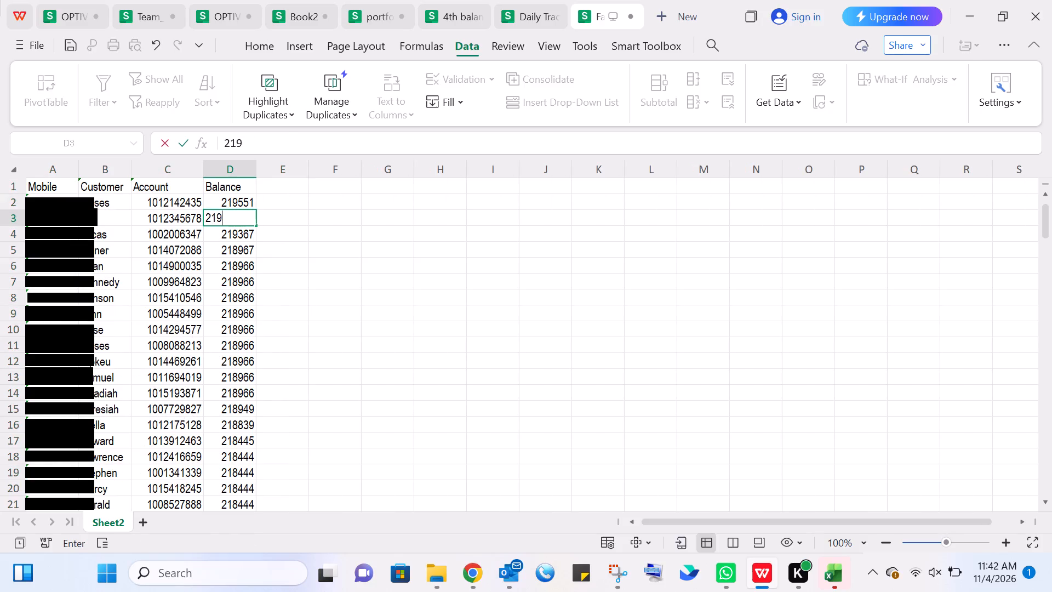
pyautogui.press('6')
pyautogui.press('BackSpace')
pyautogui.write('55')
pyautogui.press('0')
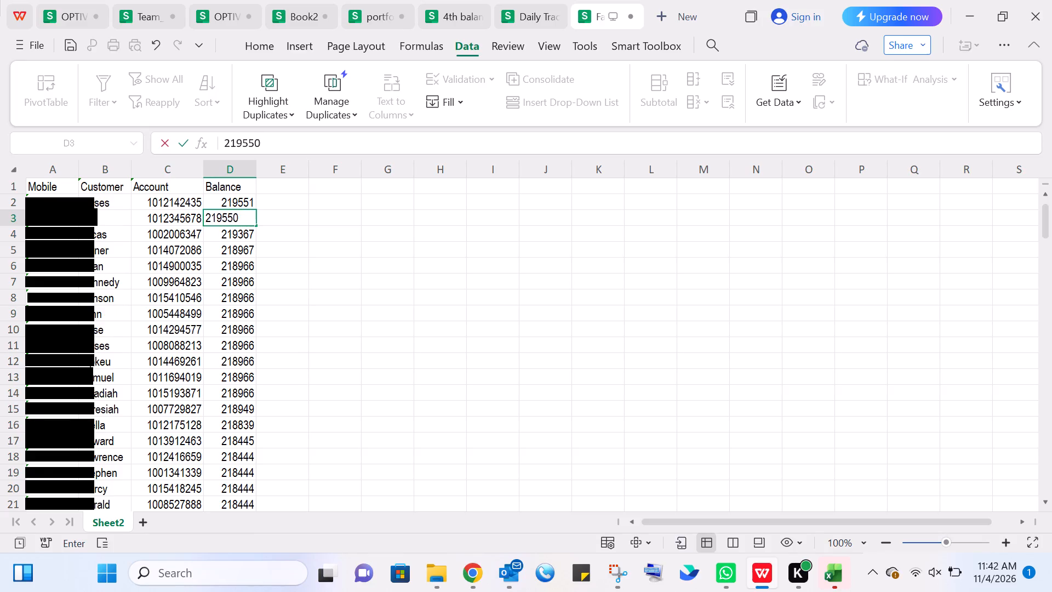
pyautogui.click(293, 342)
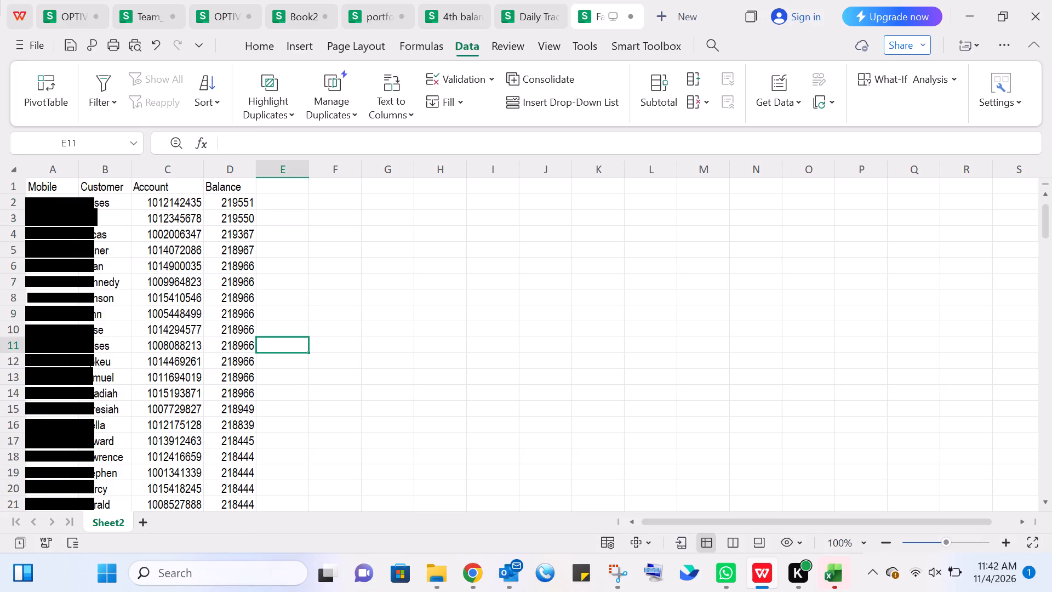
# Look through the copied list's customer names, accounts and balances.
pyautogui.click(105, 168)
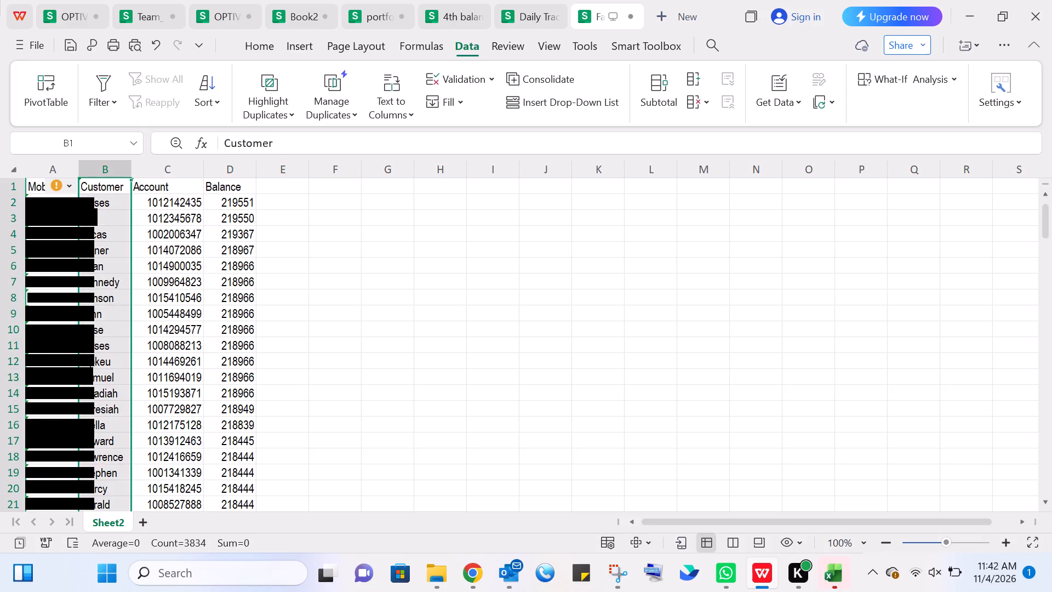
pyautogui.click(360, 240)
pyautogui.scroll(-6, 276, 249)
pyautogui.scroll(-5, 299, 388)
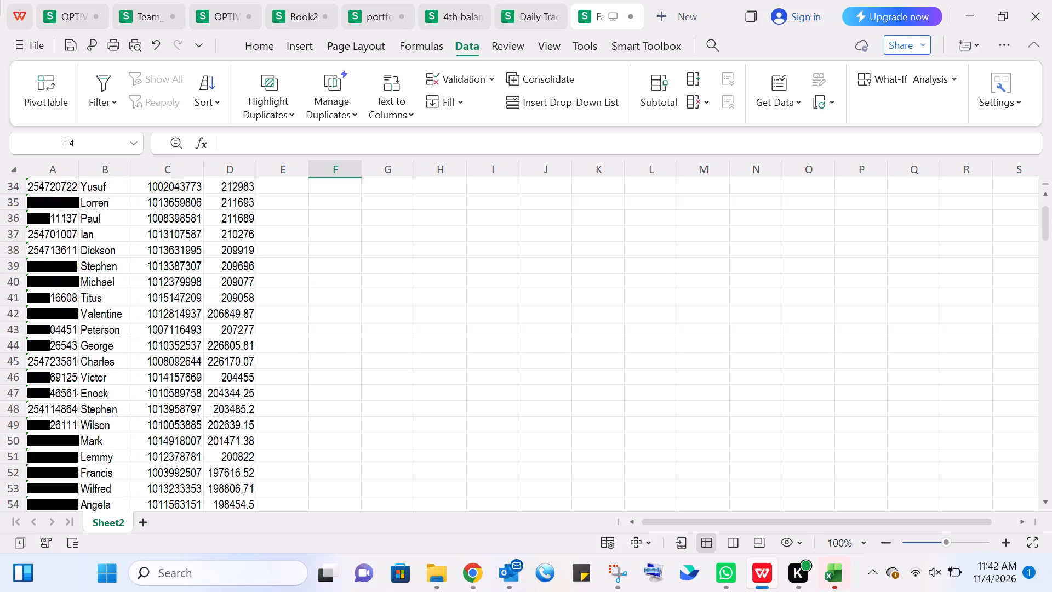
pyautogui.scroll(-12, 300, 388)
pyautogui.scroll(16, 296, 376)
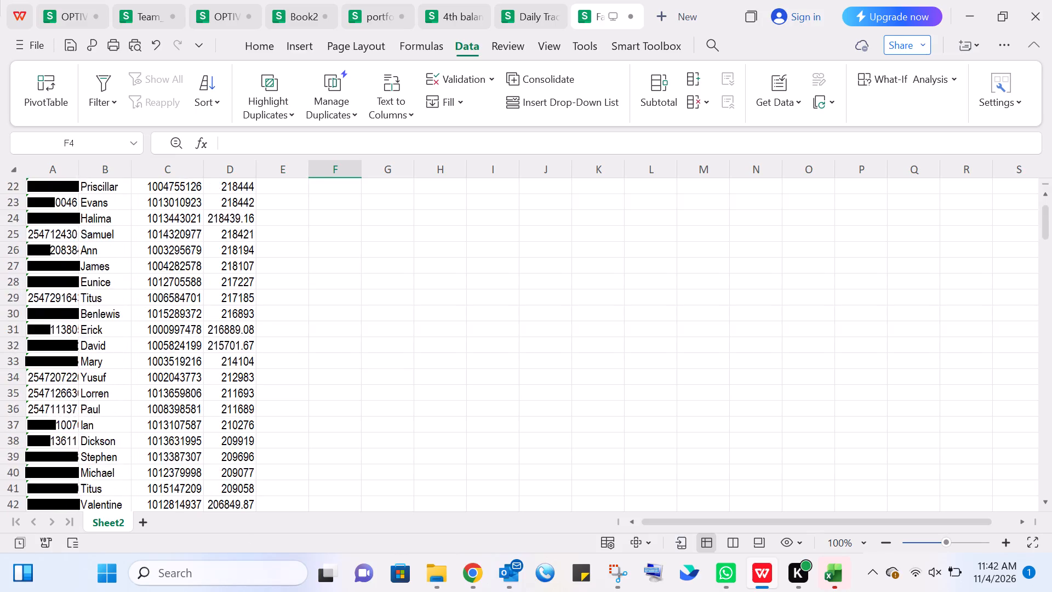
pyautogui.scroll(19, 296, 376)
# Enter the greeting text "Dear ," in cell E2.
pyautogui.click(294, 203)
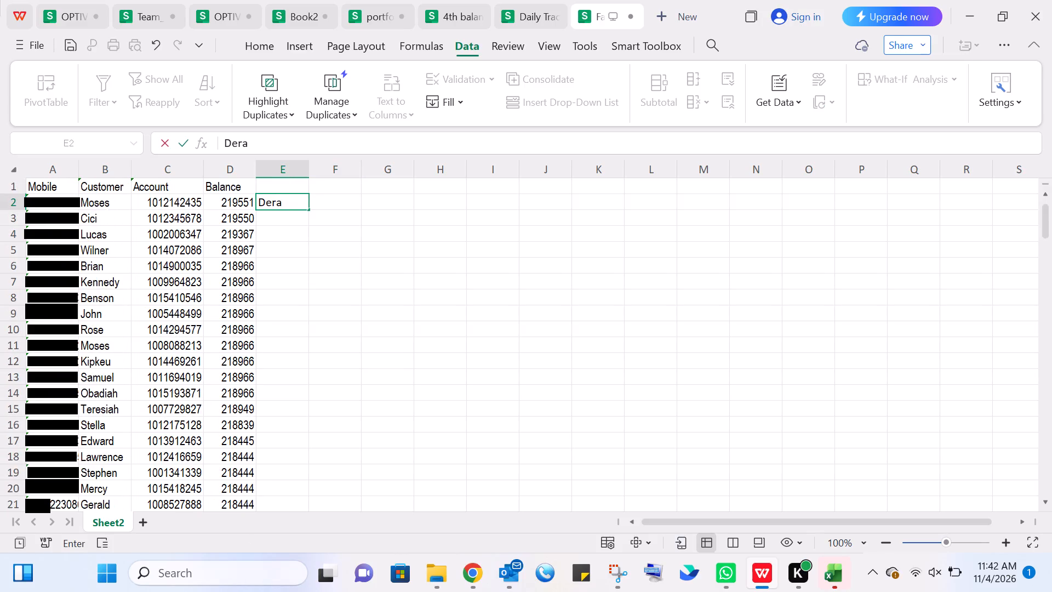
pyautogui.press('BackSpace')
pyautogui.press('BackSpace')
pyautogui.write('ar')
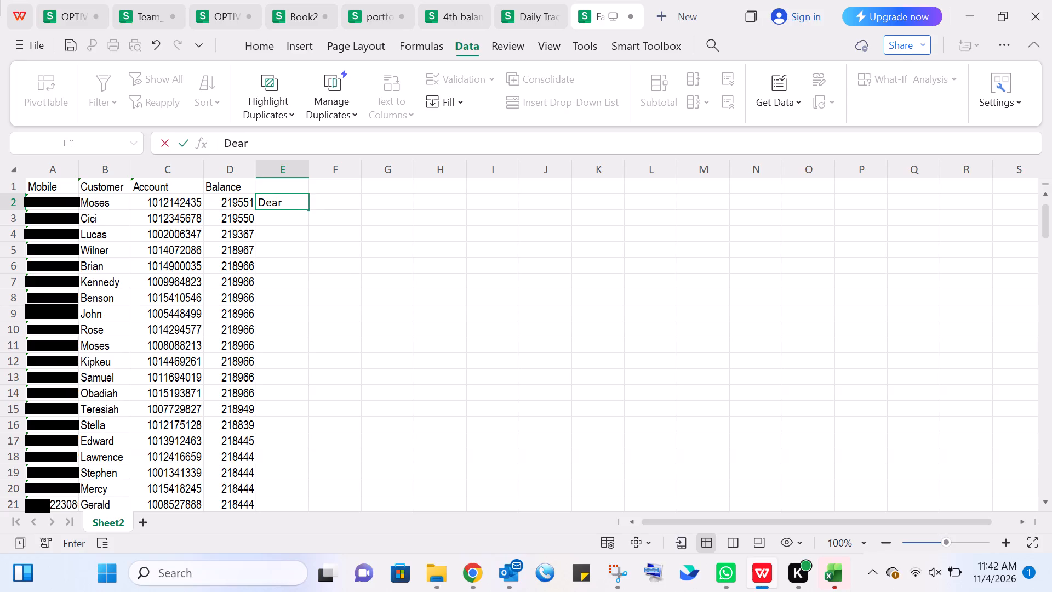
pyautogui.press('space')
pyautogui.write(',')
pyautogui.click(403, 196)
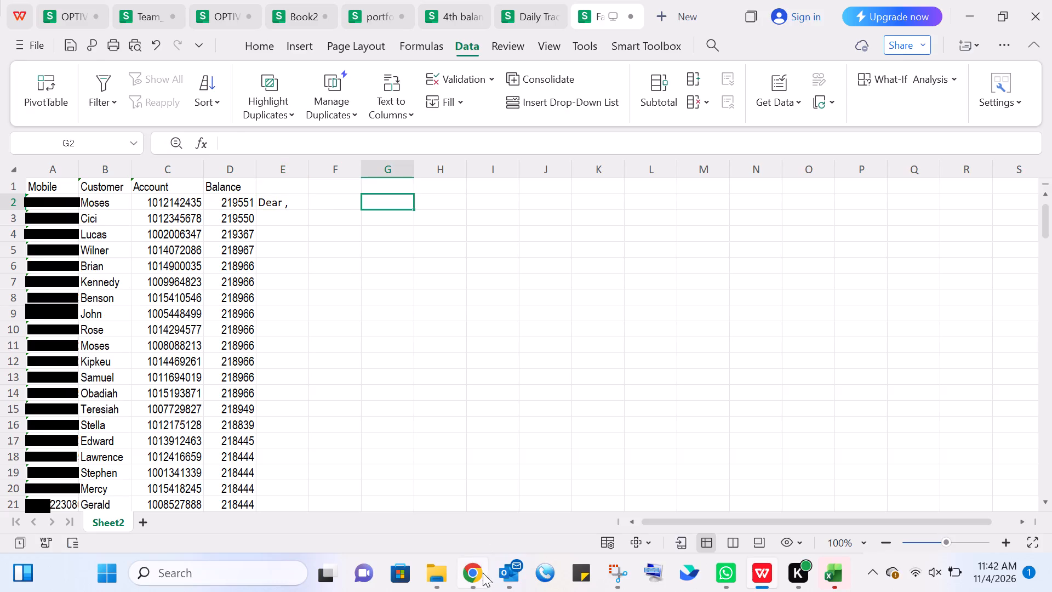
# Switch to Chrome and search Google in a new tab for "youthful sms to debtors to push activations".
pyautogui.click(470, 577)
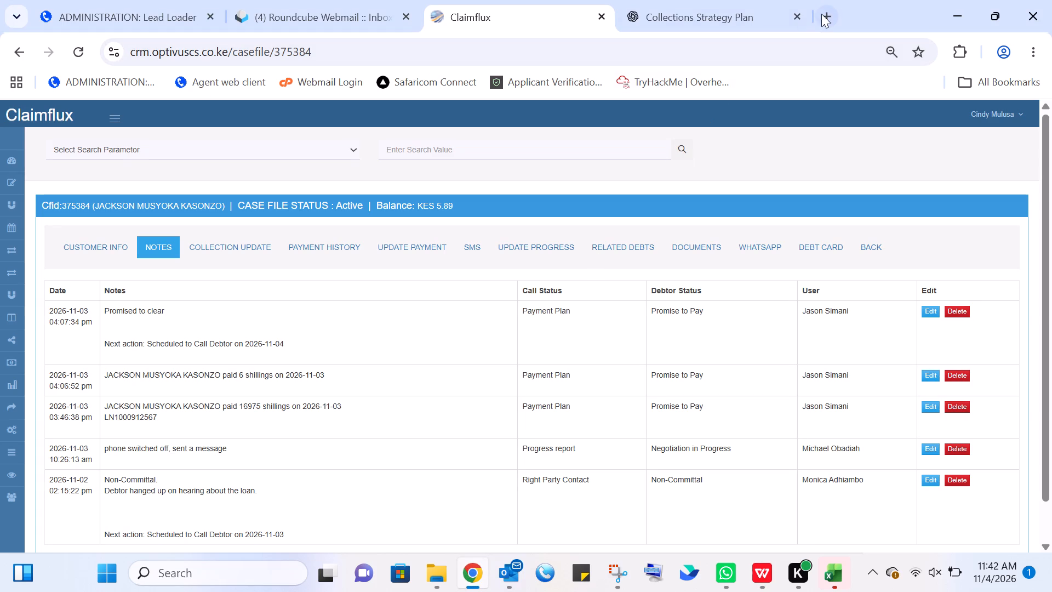
pyautogui.click(824, 12)
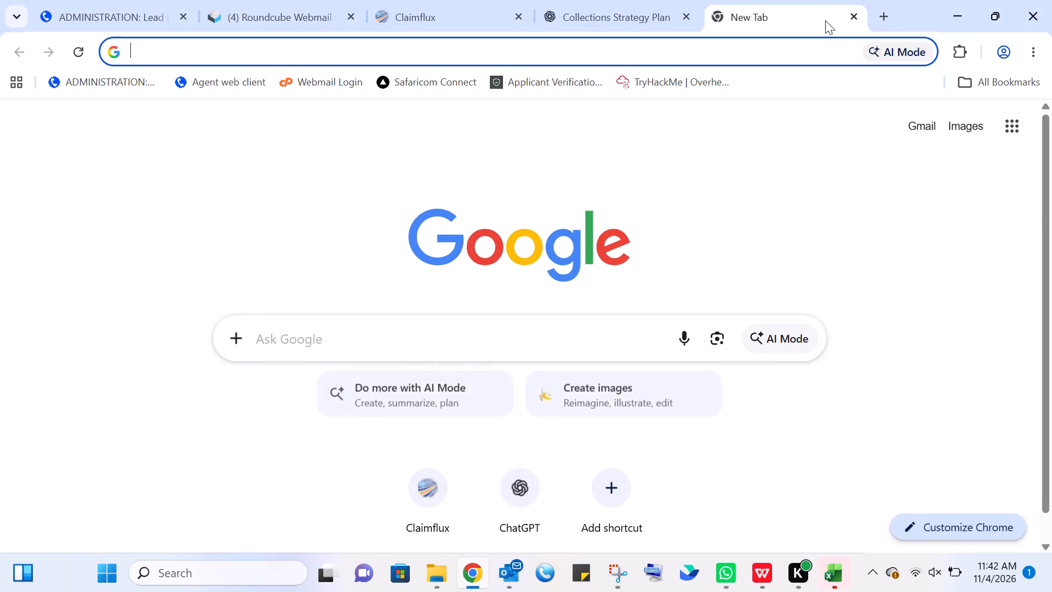
pyautogui.click(719, 57)
pyautogui.press('y')
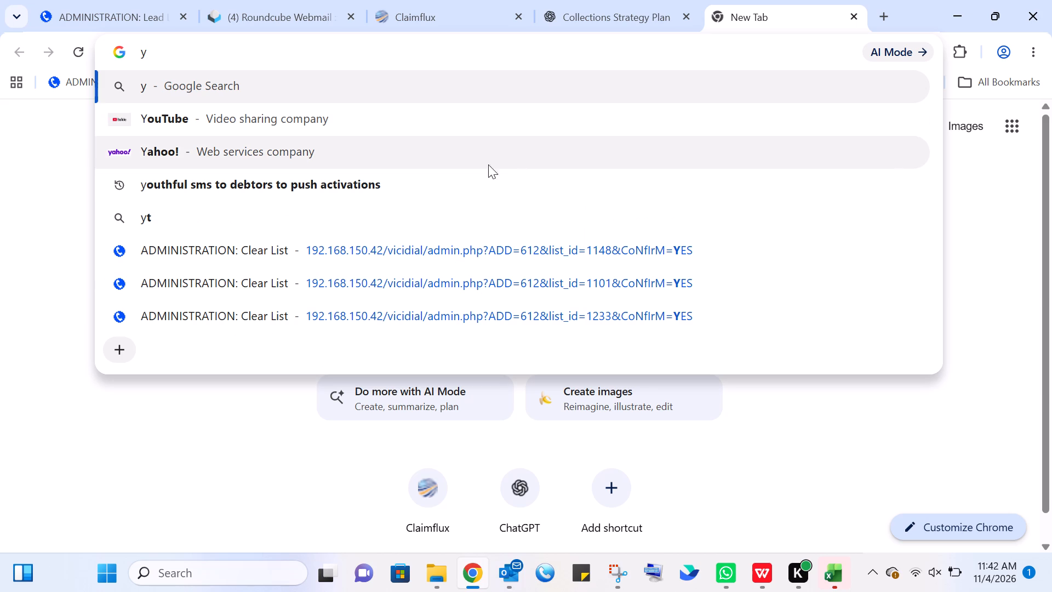
pyautogui.click(459, 184)
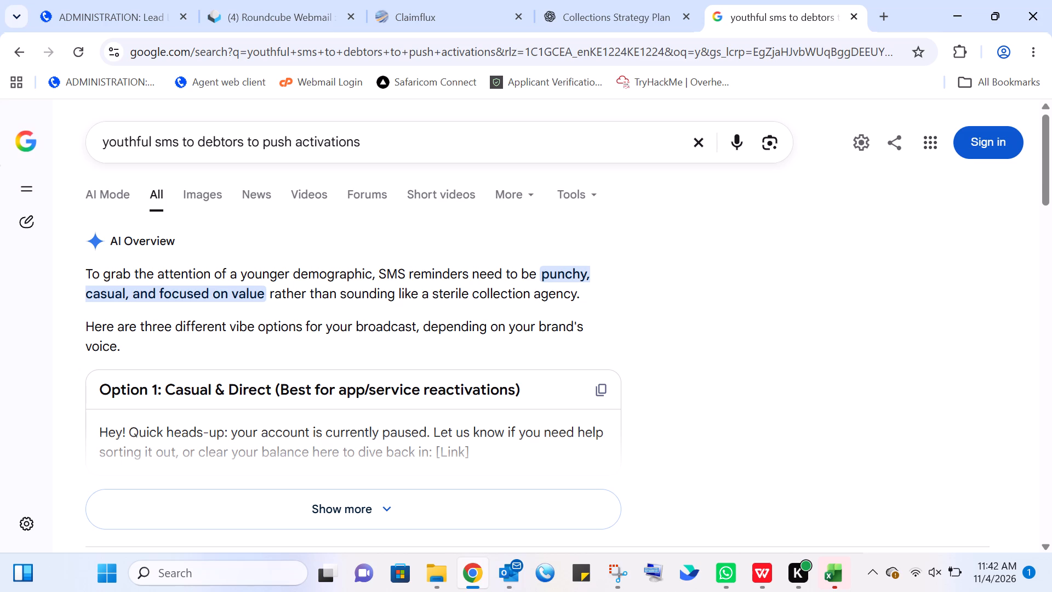
# Expand the AI overview and look through its SMS options and the search results for debt collection message templates.
pyautogui.scroll(-2, 470, 292)
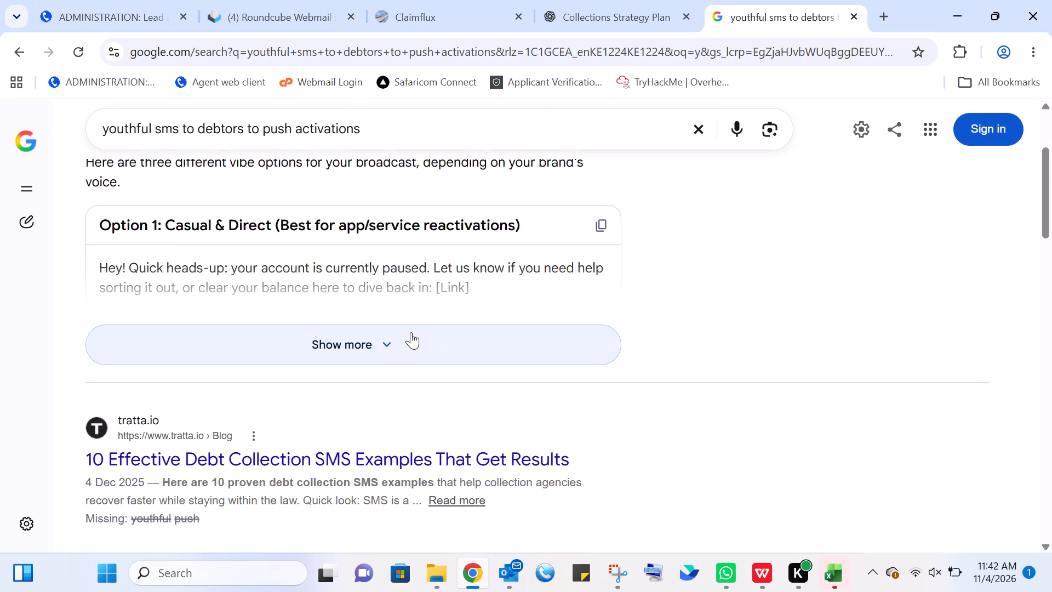
pyautogui.click(411, 332)
pyautogui.scroll(-5, 434, 312)
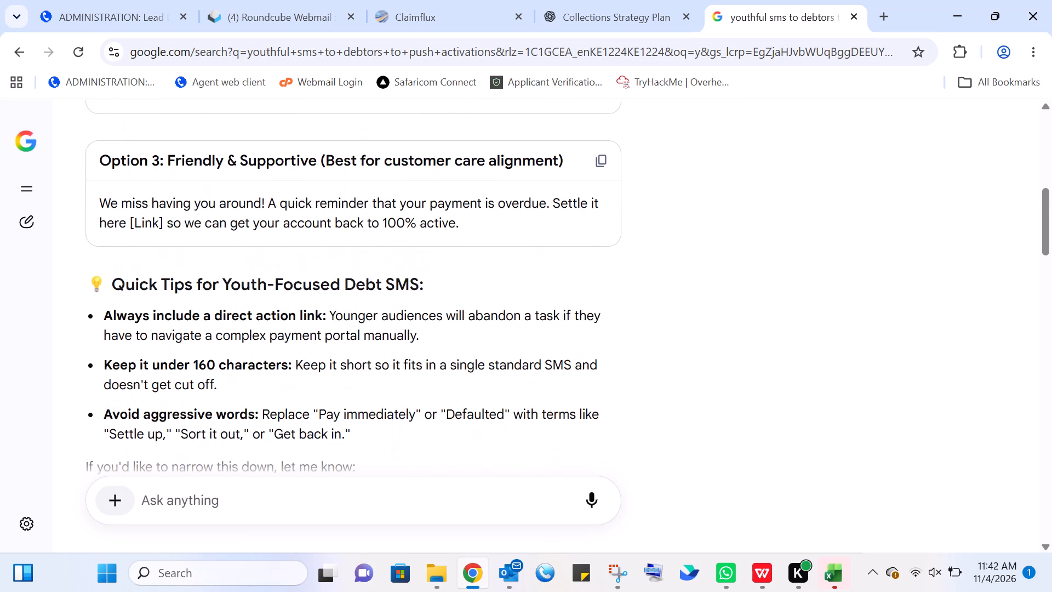
pyautogui.scroll(-10, 433, 318)
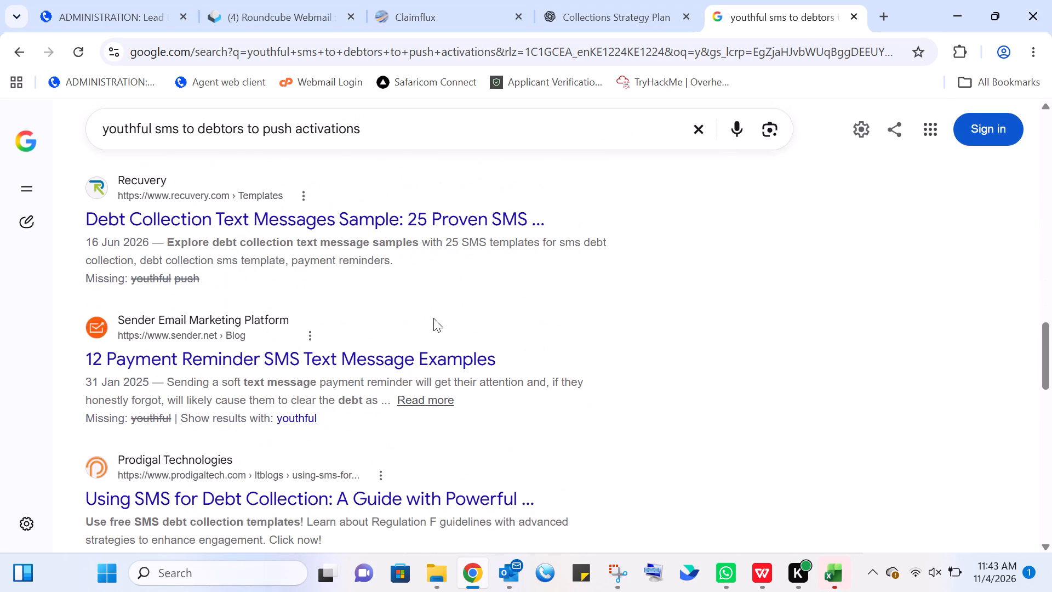
pyautogui.scroll(-3, 433, 318)
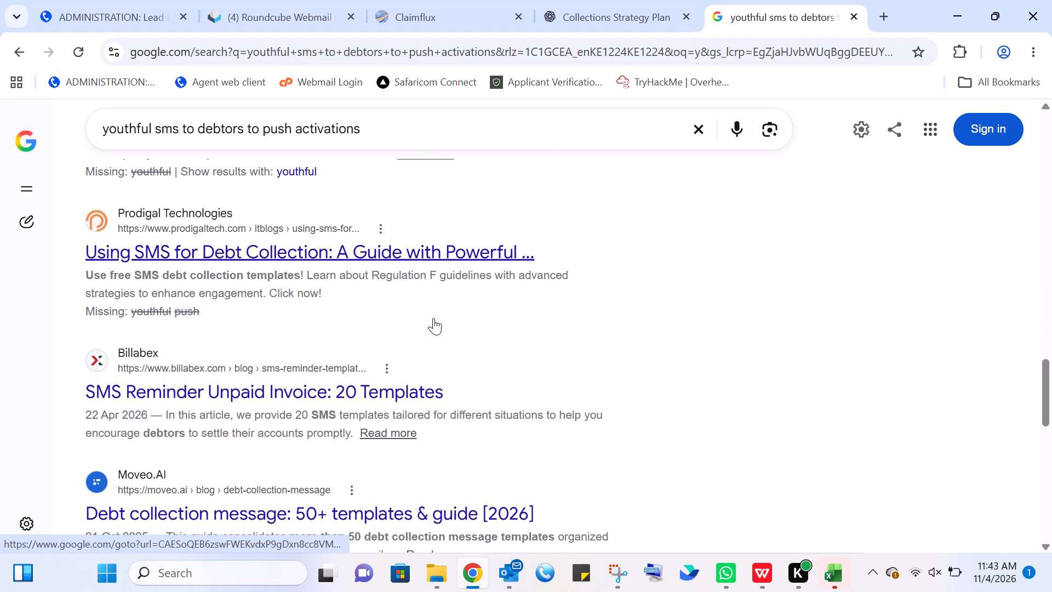
# Open the Billabex article "SMS Reminder Unpaid Invoice: 20 Templates" and accept its cookies.
pyautogui.click(272, 395)
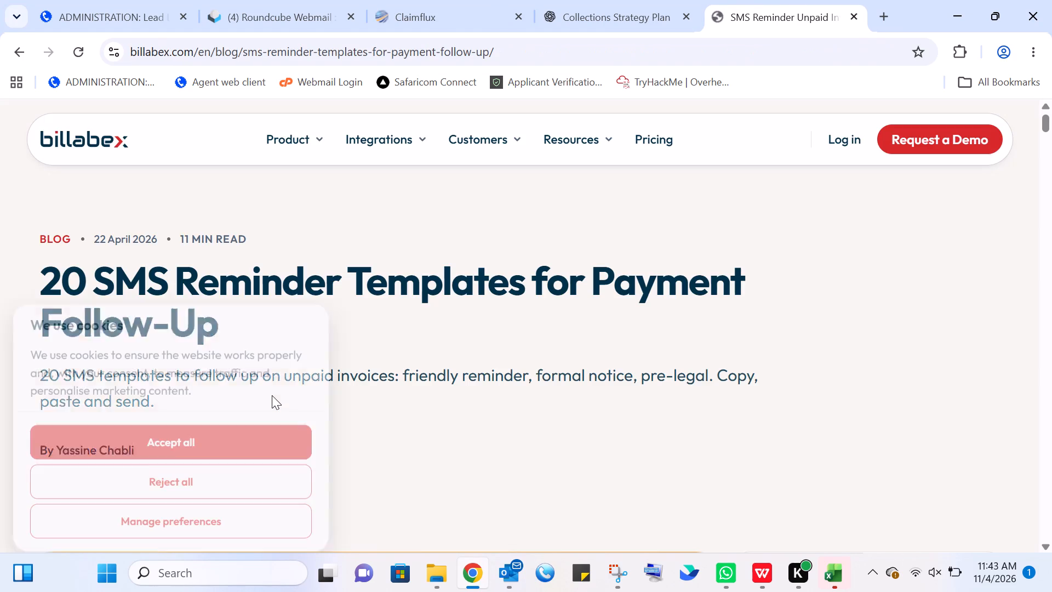
pyautogui.click(251, 422)
# Read the article's sample SMS wordings from Template 1 through Template 10 for usable debtor message text.
pyautogui.scroll(-4, 349, 351)
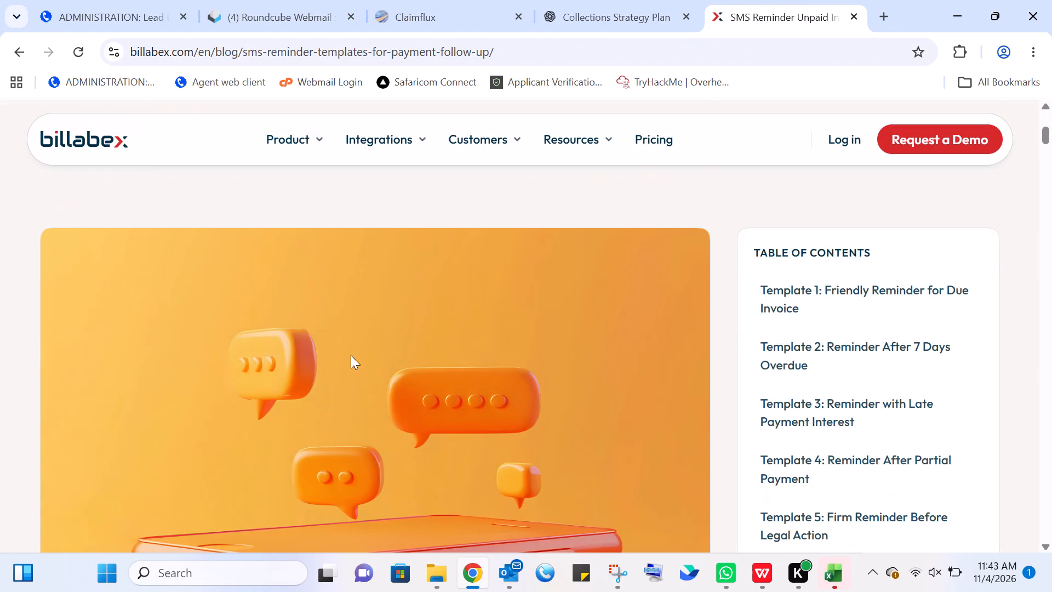
pyautogui.scroll(-8, 351, 357)
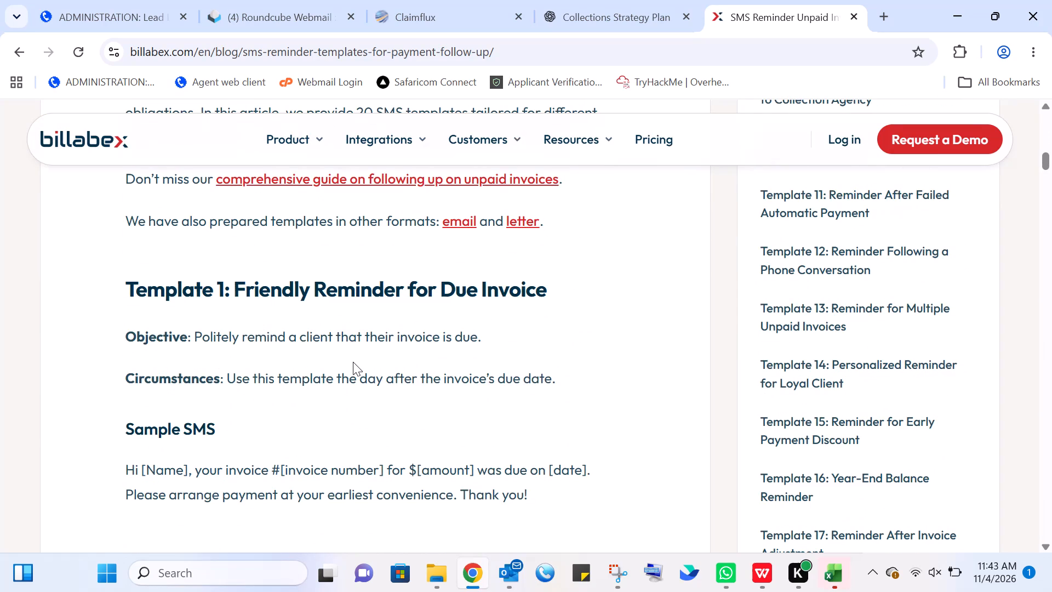
pyautogui.scroll(-4, 353, 362)
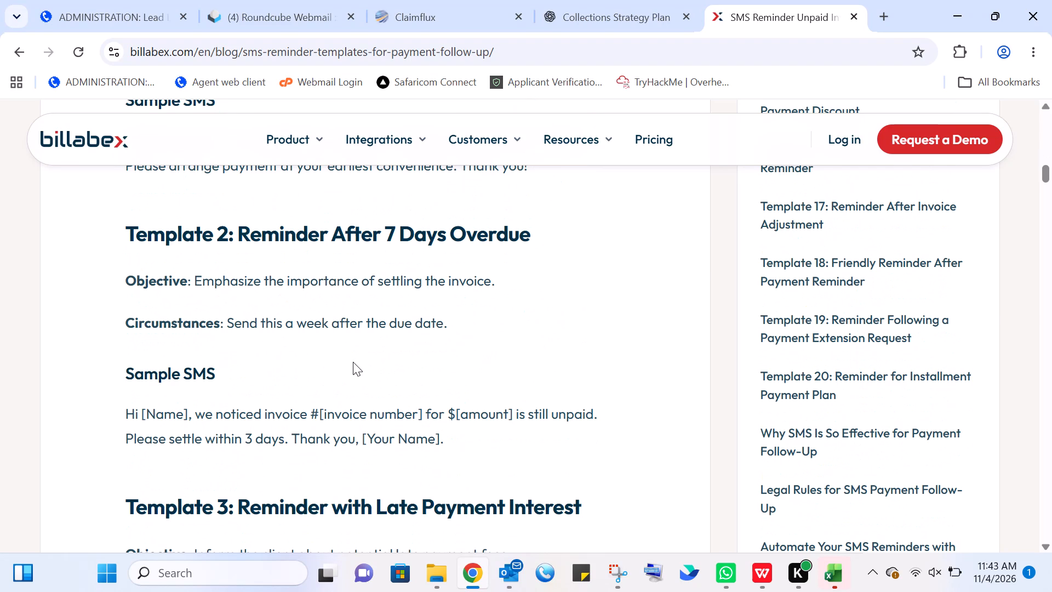
pyautogui.scroll(-2, 353, 362)
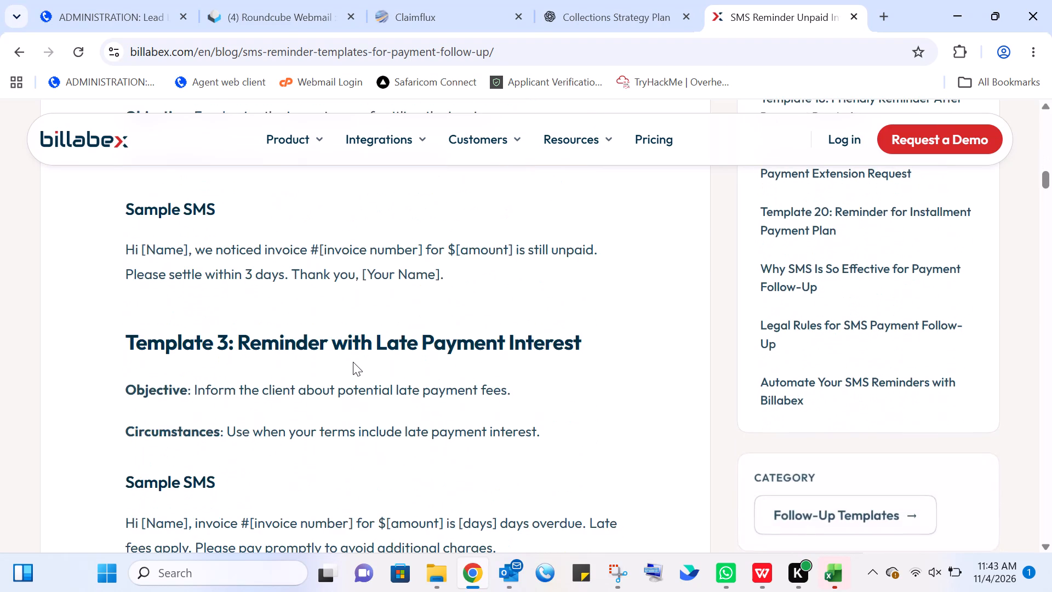
pyautogui.scroll(-3, 353, 362)
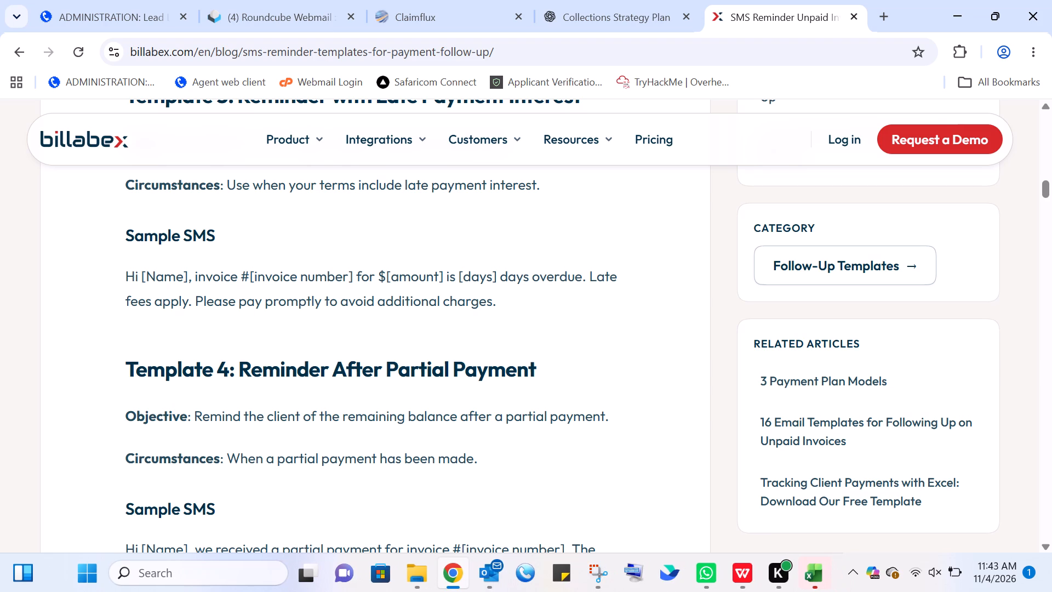
pyautogui.scroll(-3, 394, 274)
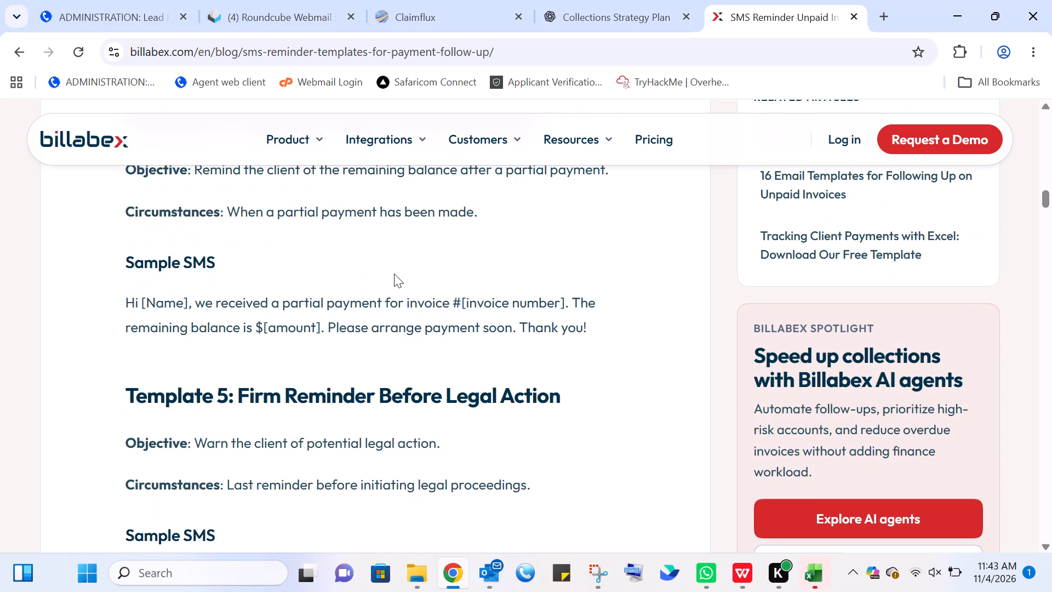
pyautogui.scroll(-3, 394, 274)
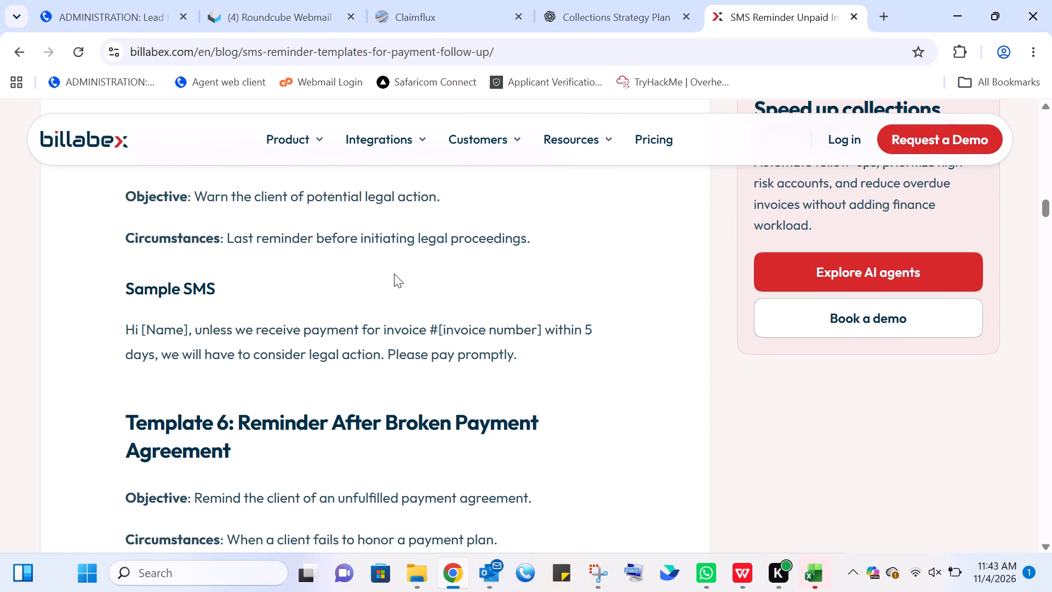
pyautogui.scroll(-2, 392, 270)
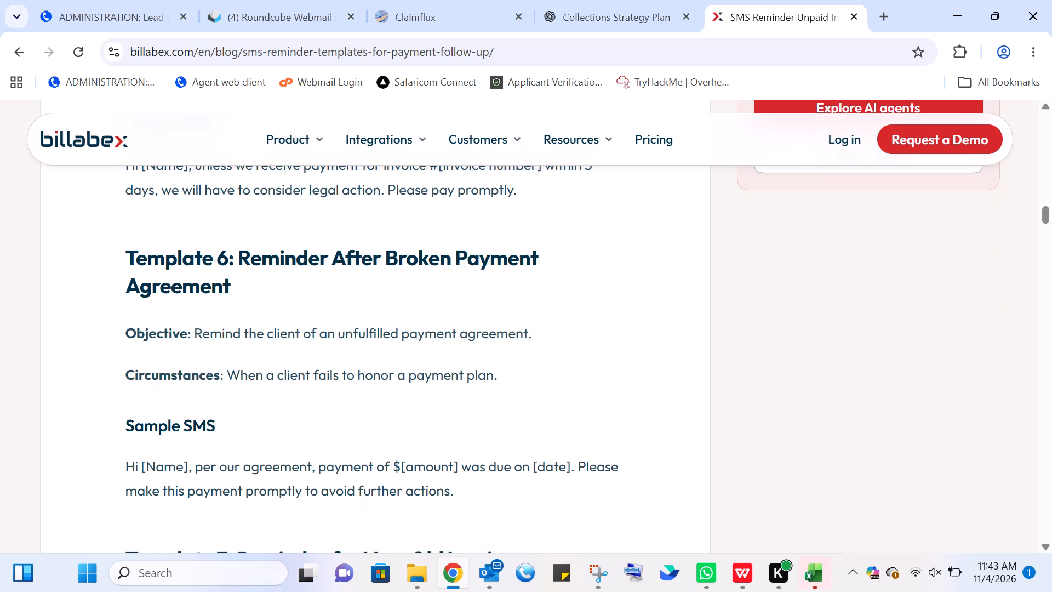
pyautogui.scroll(-4, 392, 270)
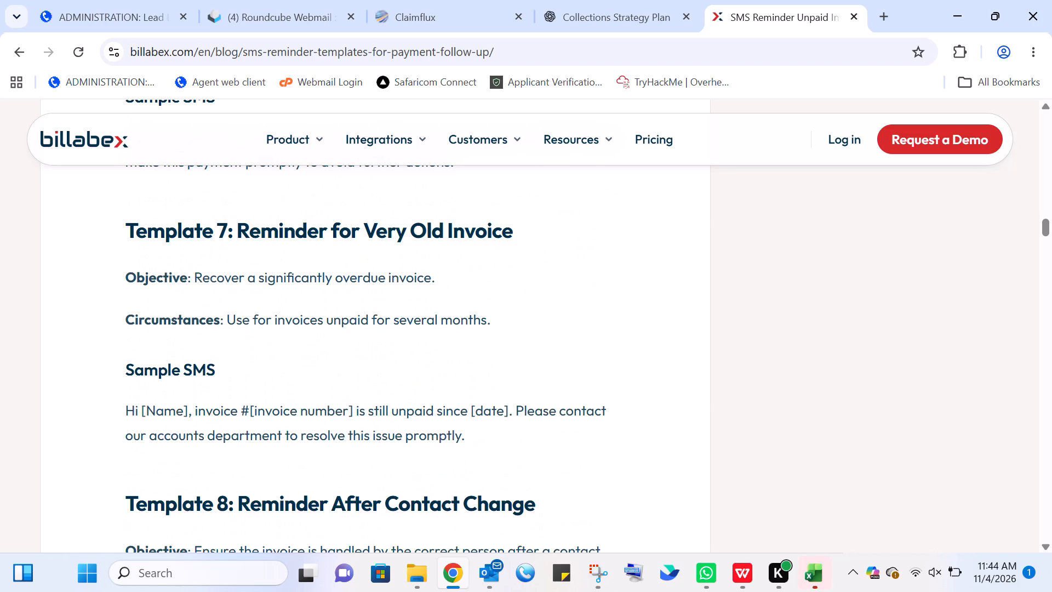
pyautogui.scroll(-3, 392, 270)
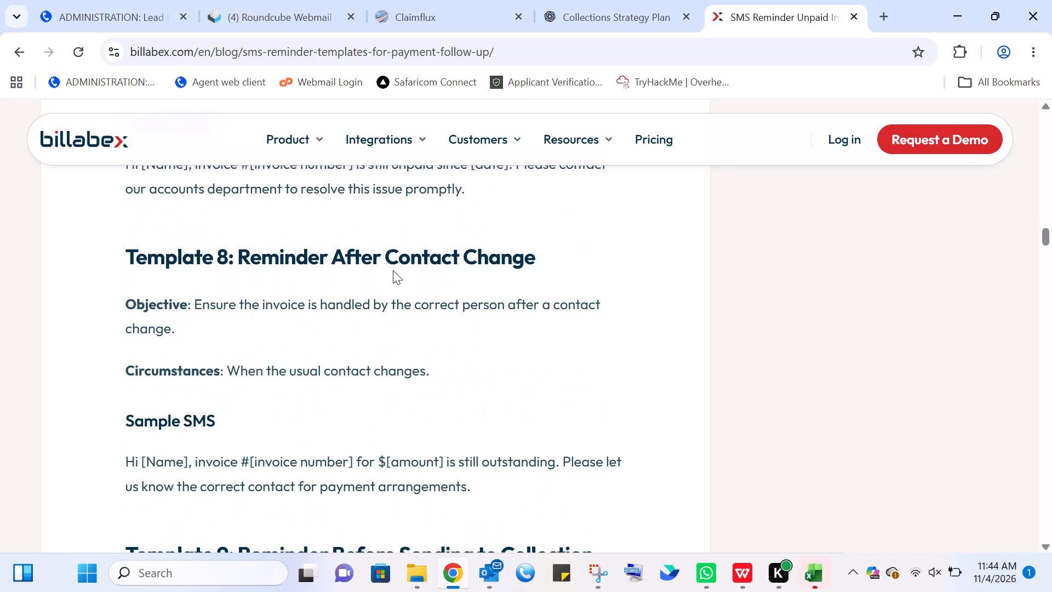
pyautogui.scroll(-4, 393, 270)
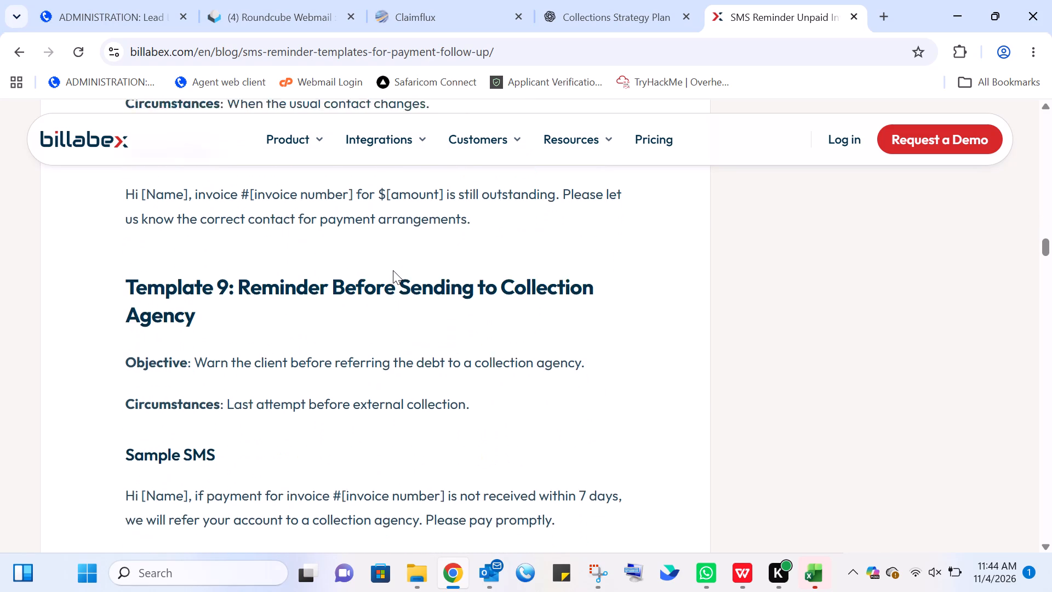
pyautogui.scroll(-1, 393, 270)
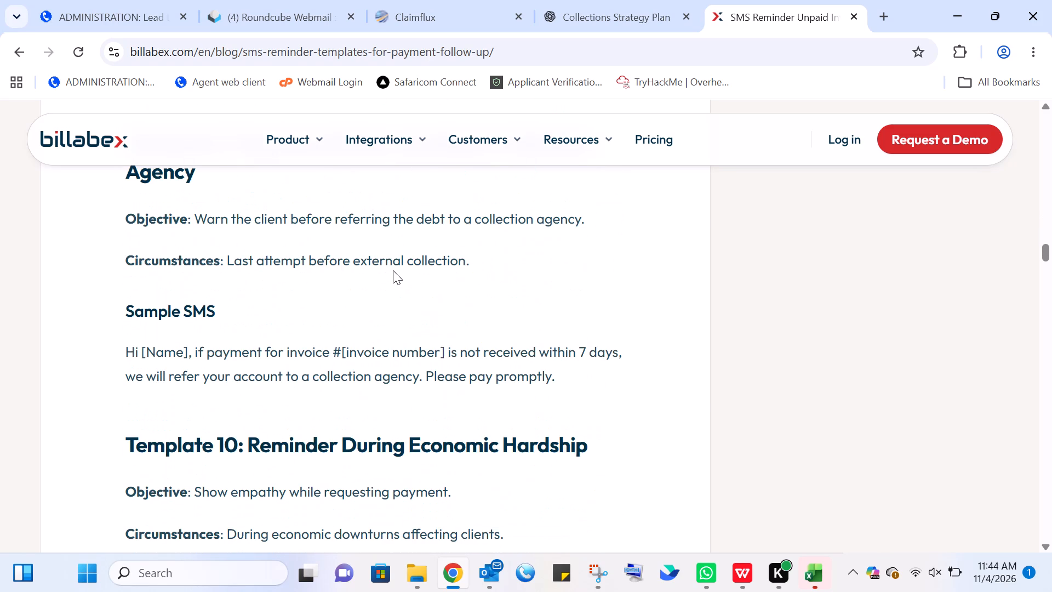
pyautogui.scroll(-2, 393, 270)
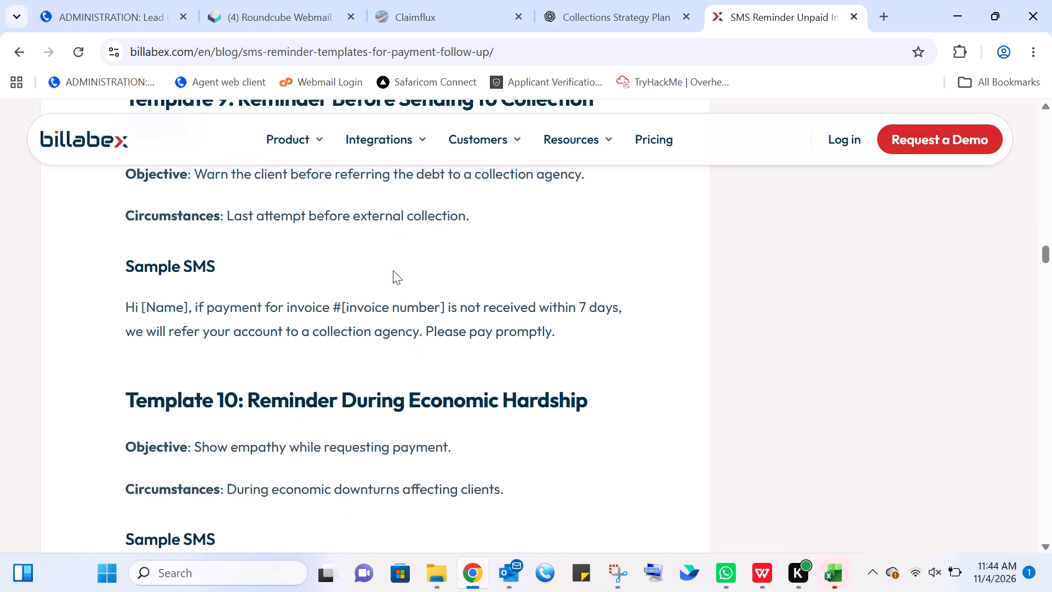
pyautogui.scroll(-1, 393, 270)
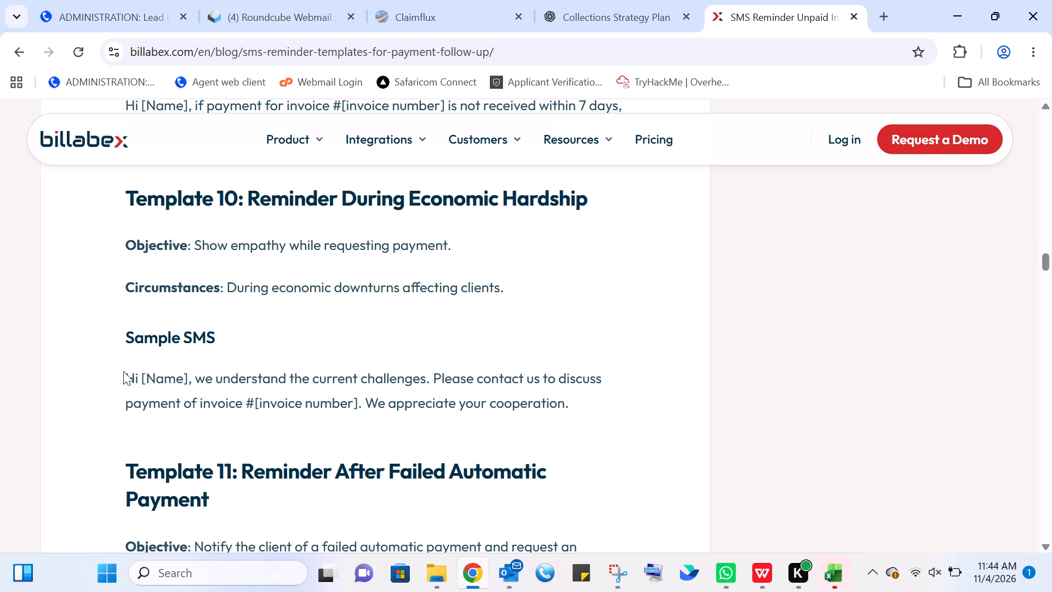
# Read the sample SMS wordings in Templates 11 to 20 and the section on why SMS is effective for payment follow-up.
pyautogui.scroll(-3, 248, 352)
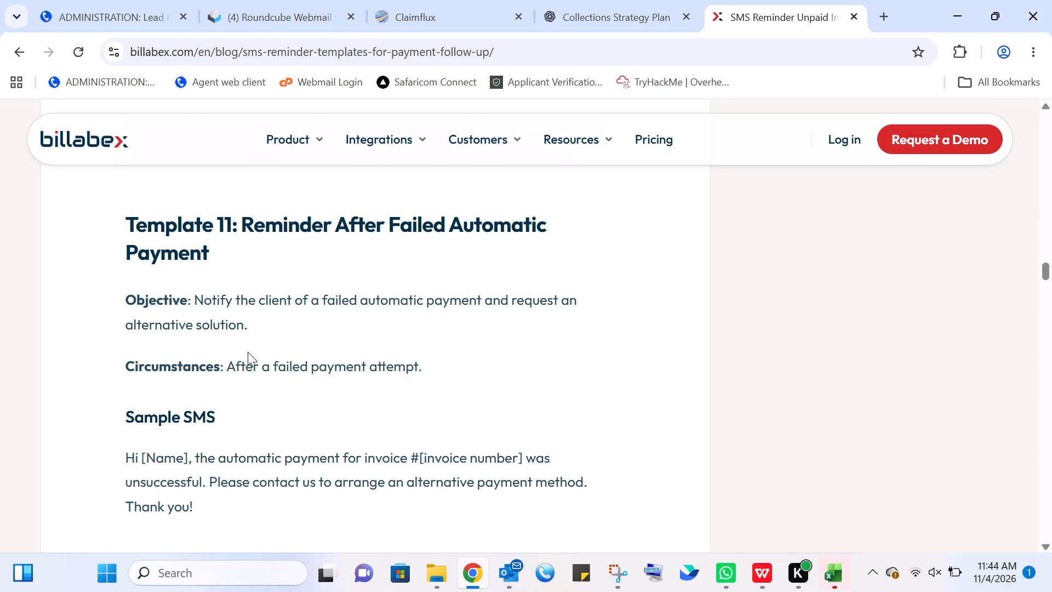
pyautogui.scroll(-4, 256, 306)
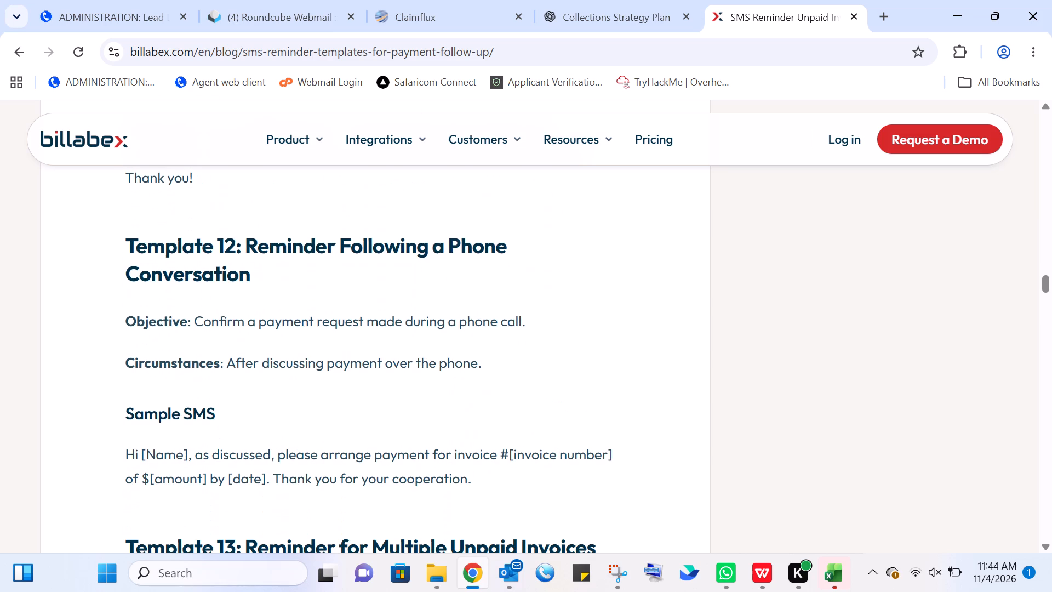
pyautogui.scroll(-5, 282, 393)
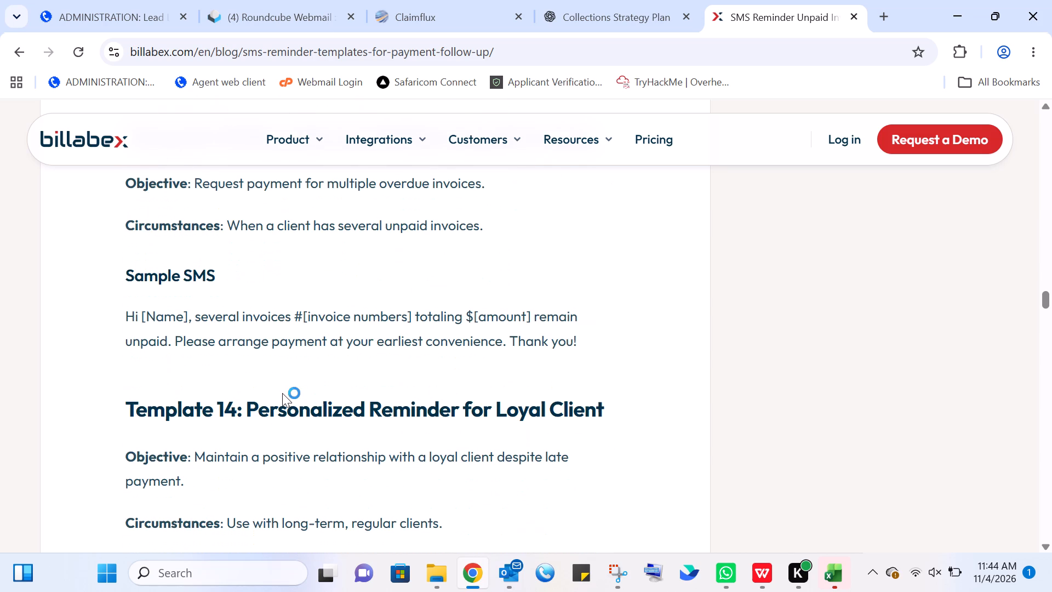
pyautogui.scroll(-3, 392, 362)
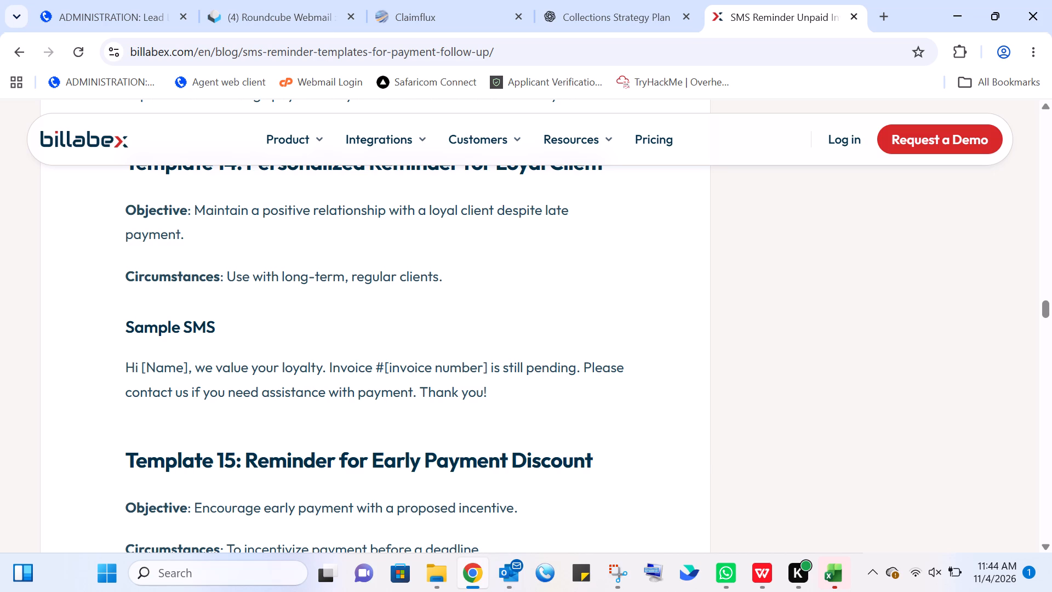
pyautogui.scroll(-7, 298, 338)
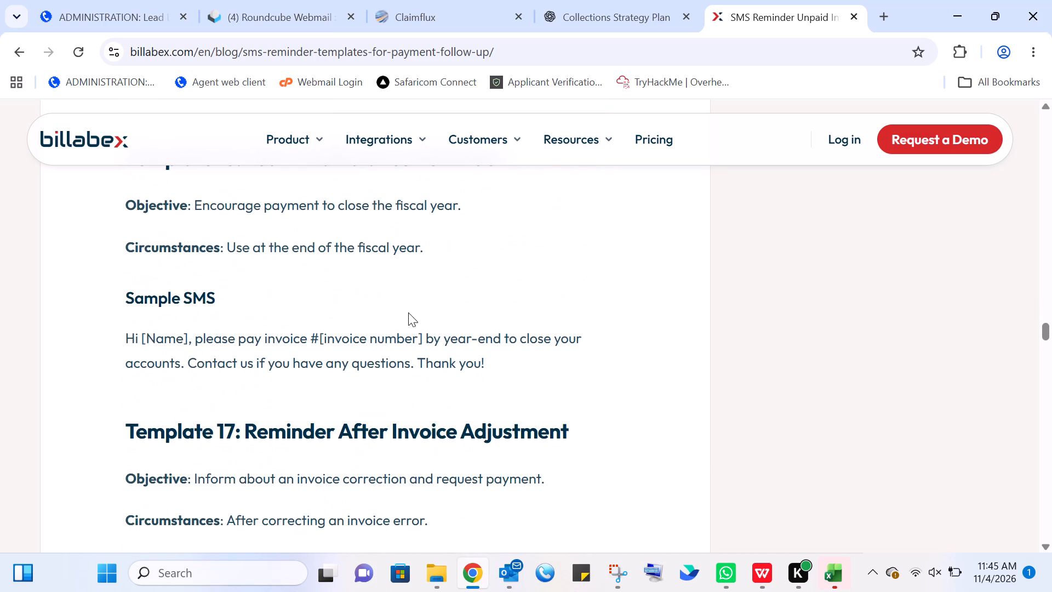
pyautogui.scroll(-1, 406, 312)
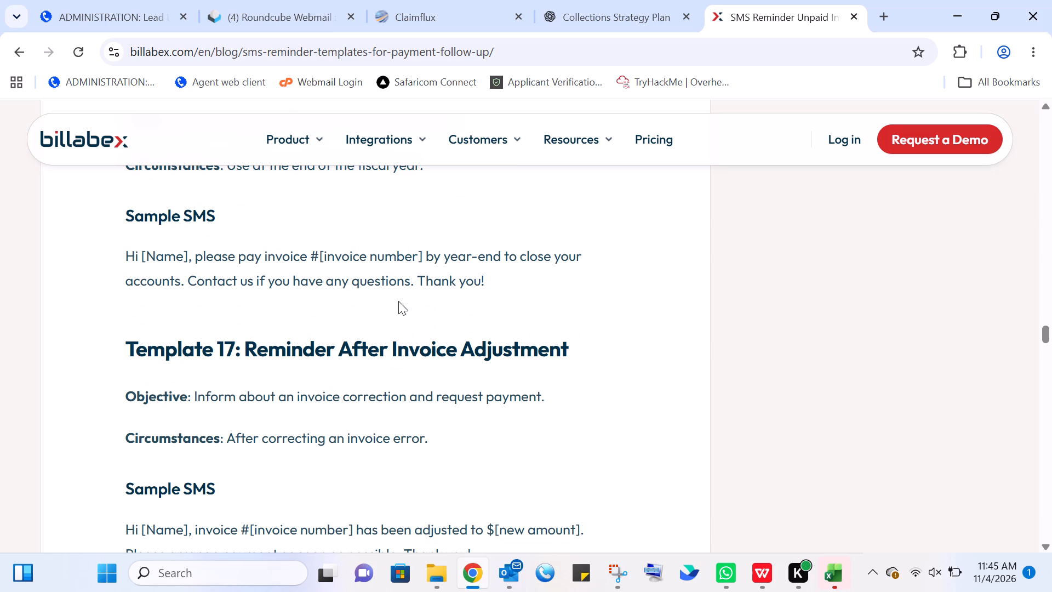
pyautogui.scroll(-3, 397, 301)
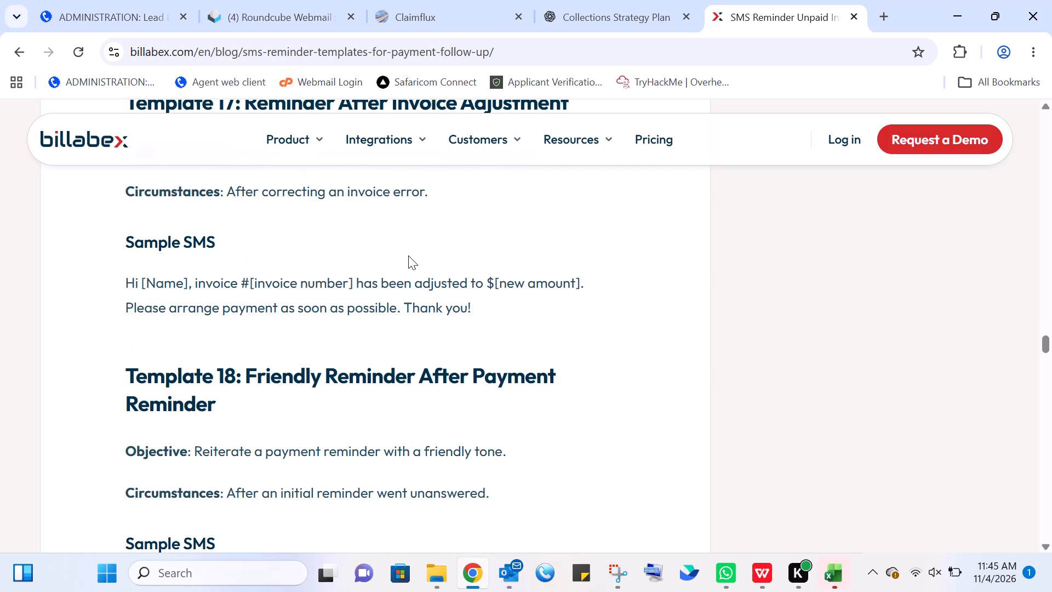
pyautogui.scroll(-3, 376, 261)
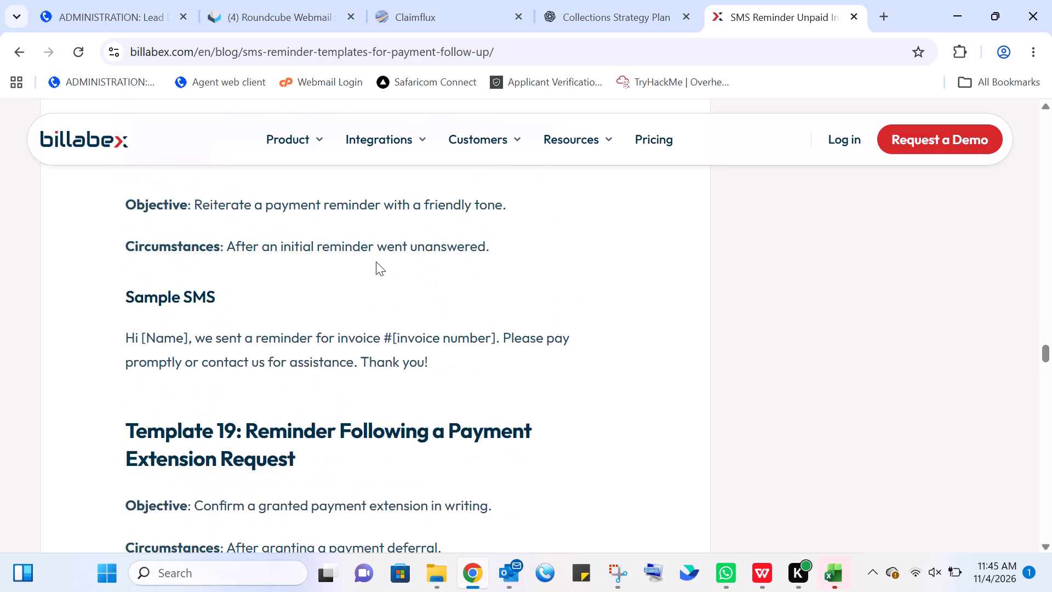
pyautogui.scroll(-2, 376, 261)
pyautogui.scroll(4, 376, 261)
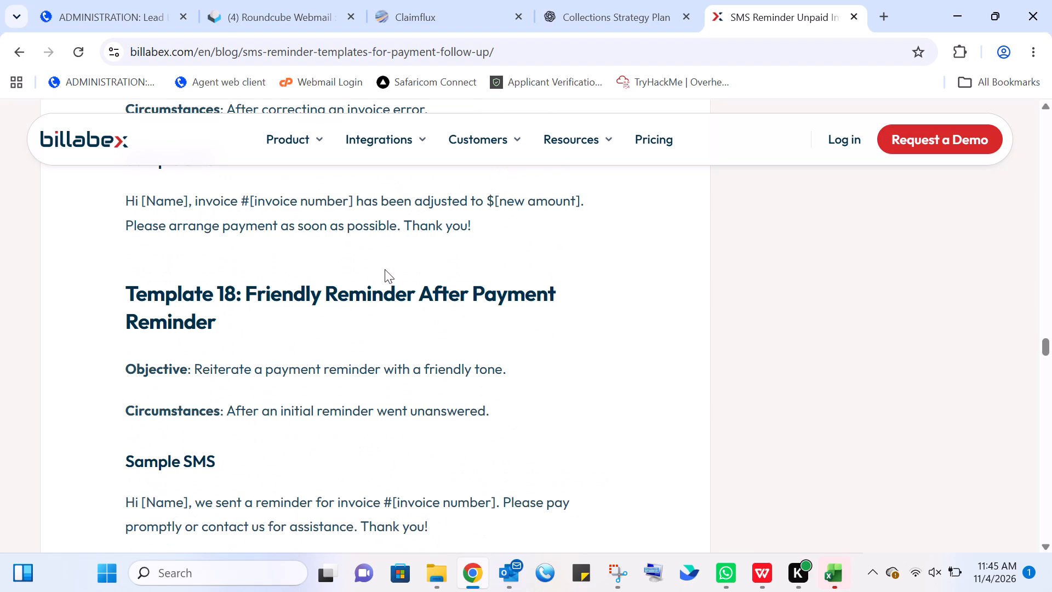
pyautogui.scroll(-4, 387, 272)
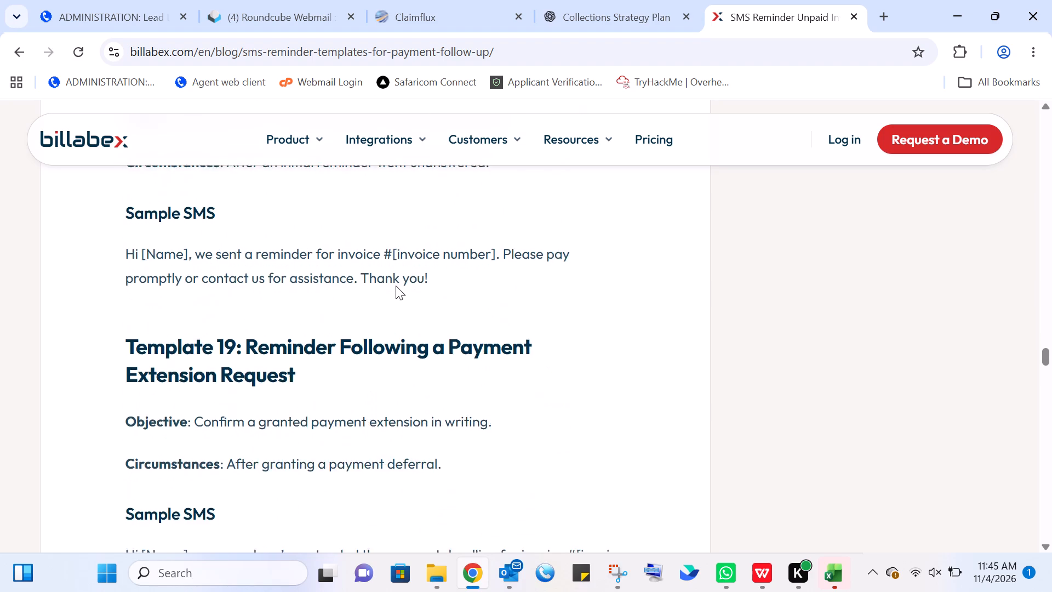
pyautogui.scroll(-1, 396, 286)
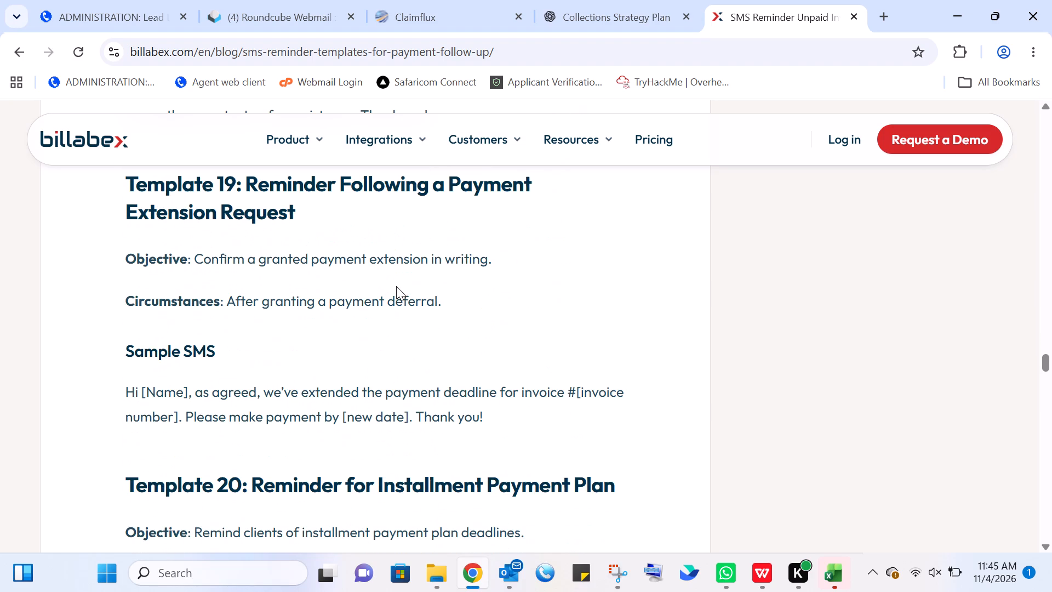
pyautogui.scroll(-3, 396, 286)
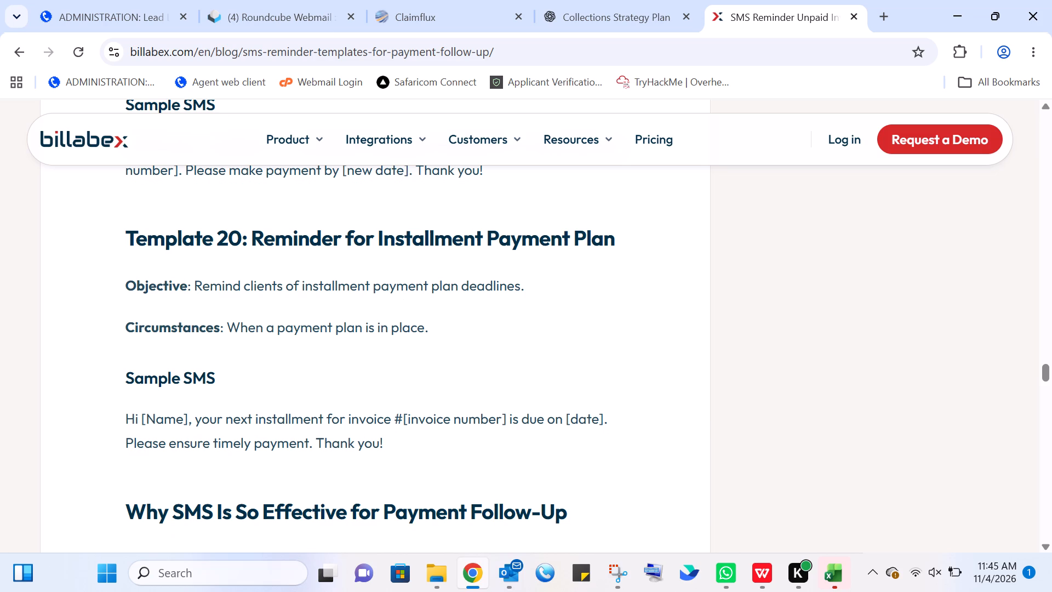
pyautogui.scroll(-3, 396, 291)
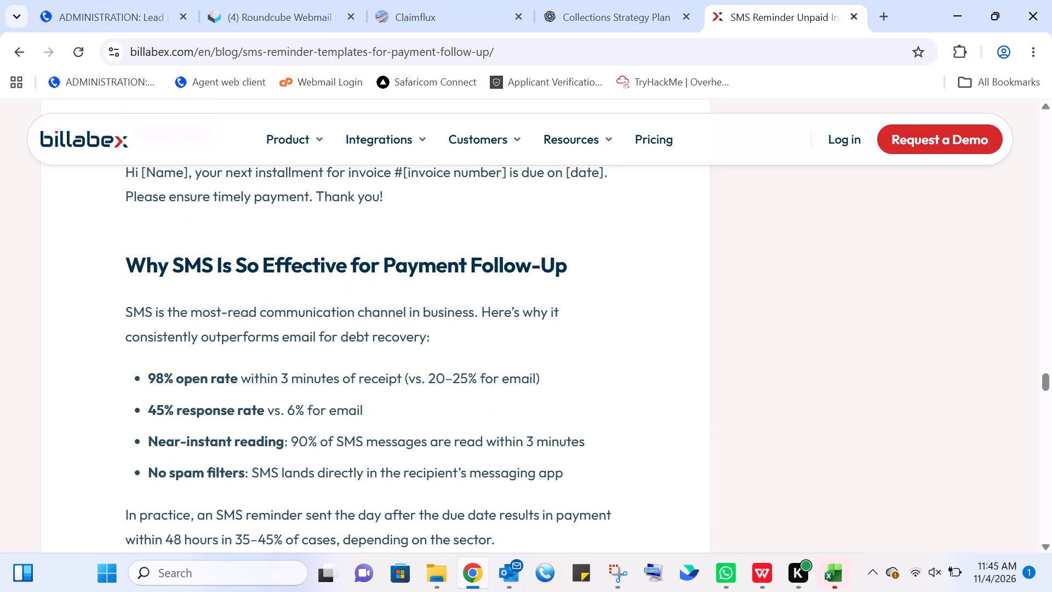
pyautogui.scroll(-1, 396, 291)
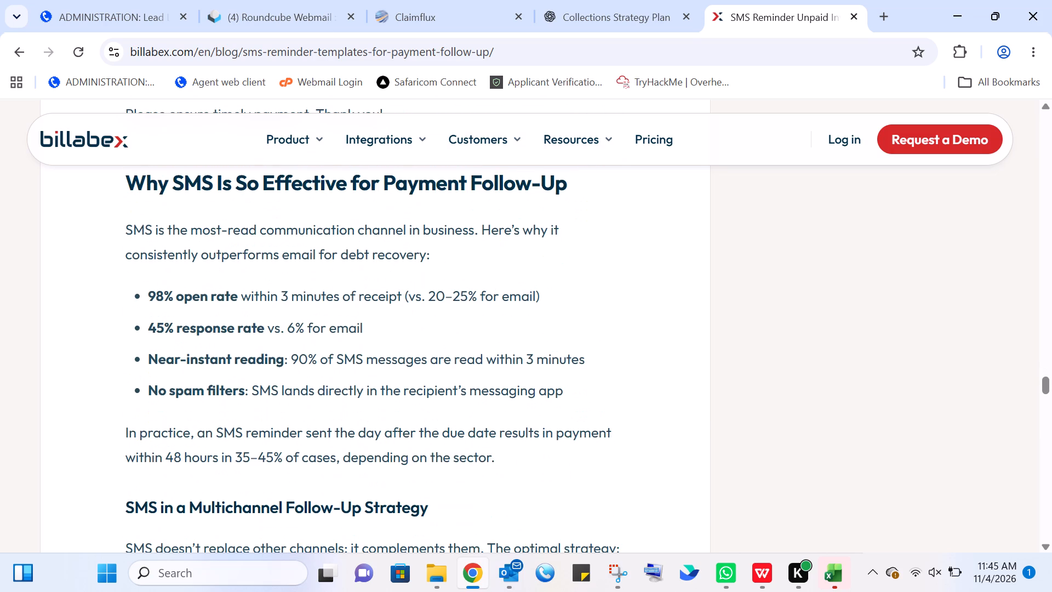
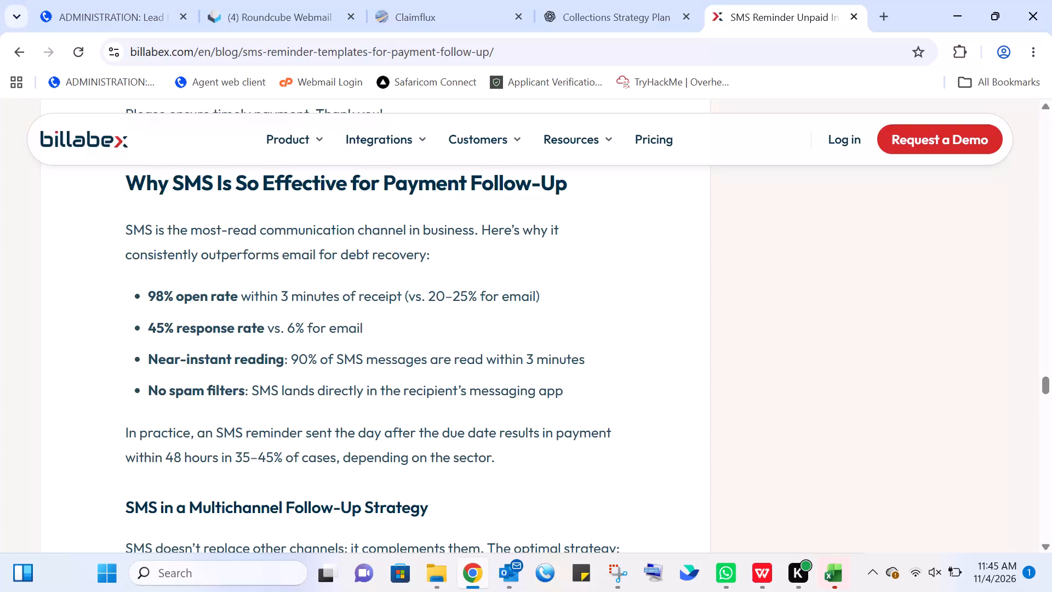
# Skim the Billabex article's multichannel strategy and legal rules sections, and return to the search results.
pyautogui.scroll(-9, 396, 291)
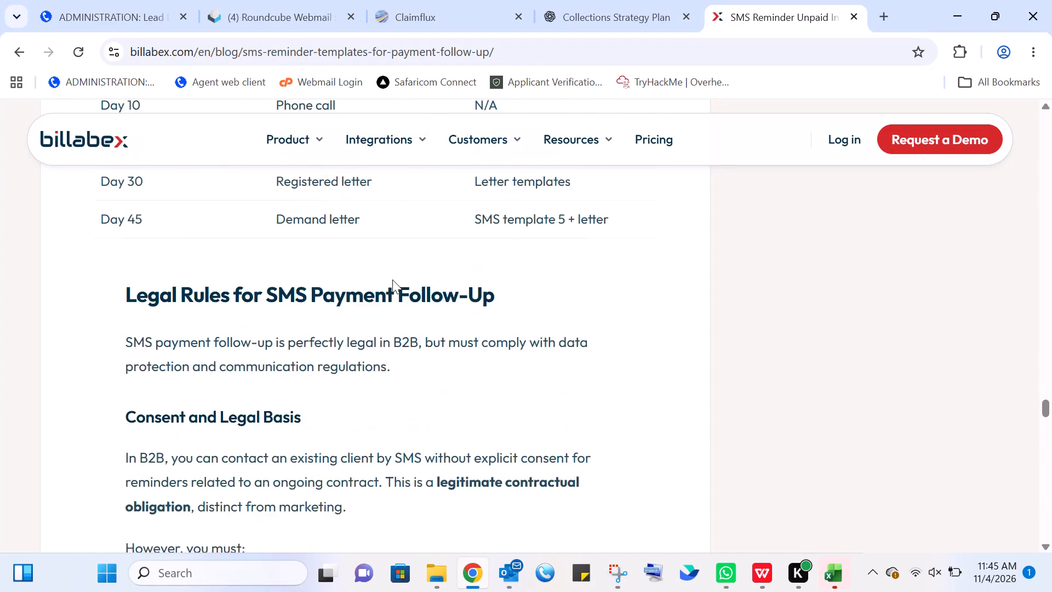
pyautogui.click(19, 56)
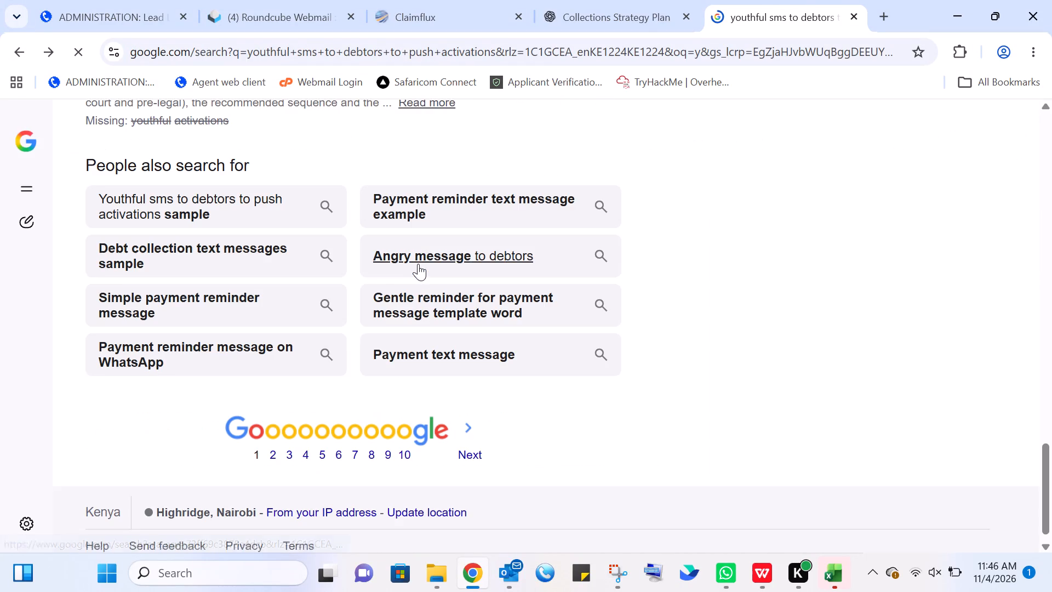
pyautogui.scroll(-4, 418, 264)
pyautogui.scroll(6, 418, 264)
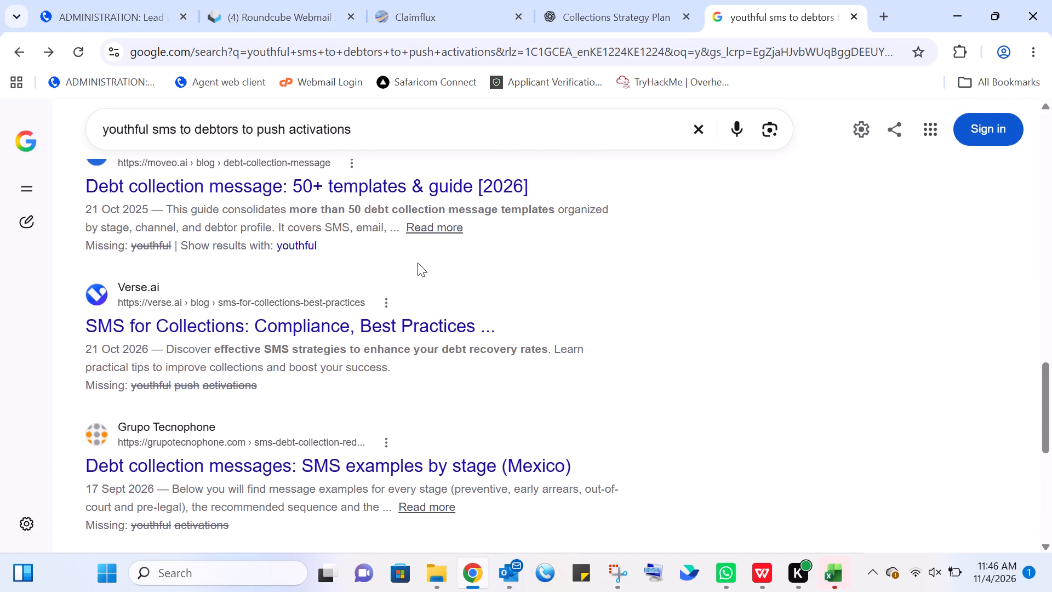
# Open the Moveo.AI article "Debt collection message: 50+ templates & guide [2026]" and accept its cookies.
pyautogui.click(415, 260)
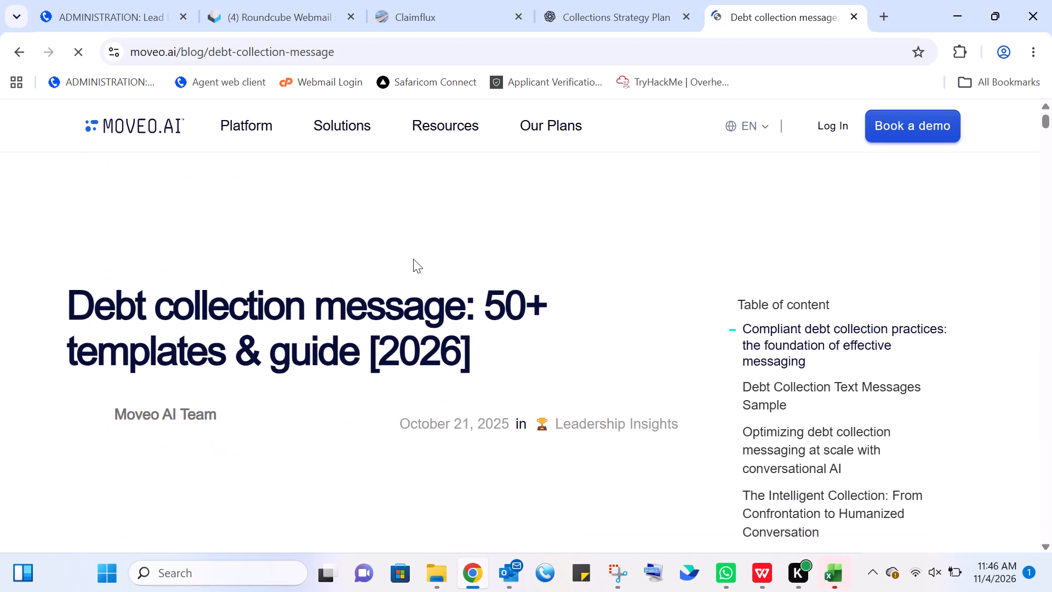
pyautogui.scroll(-7, 470, 235)
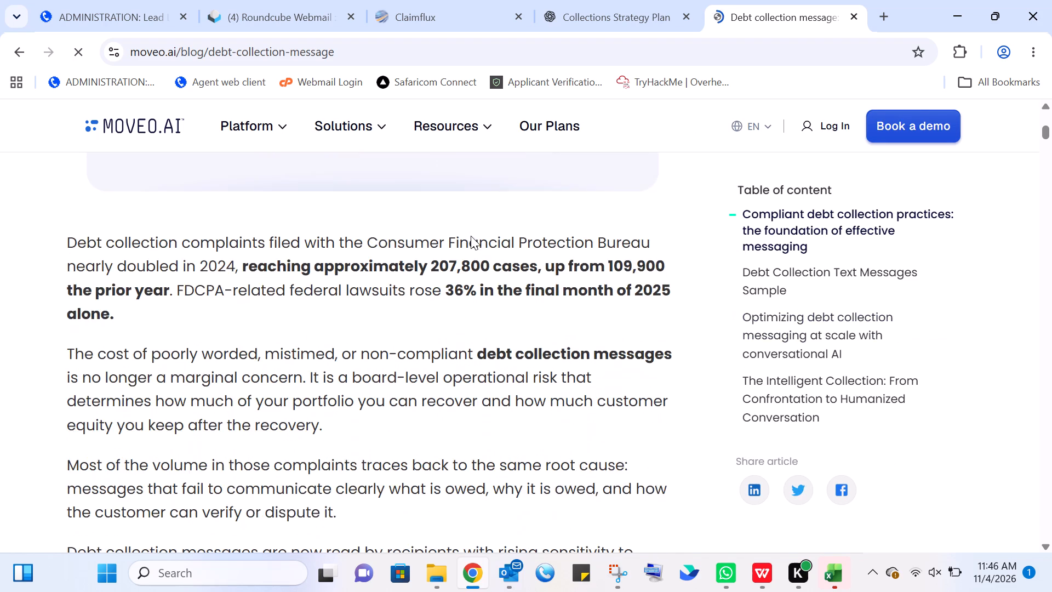
pyautogui.scroll(-7, 471, 236)
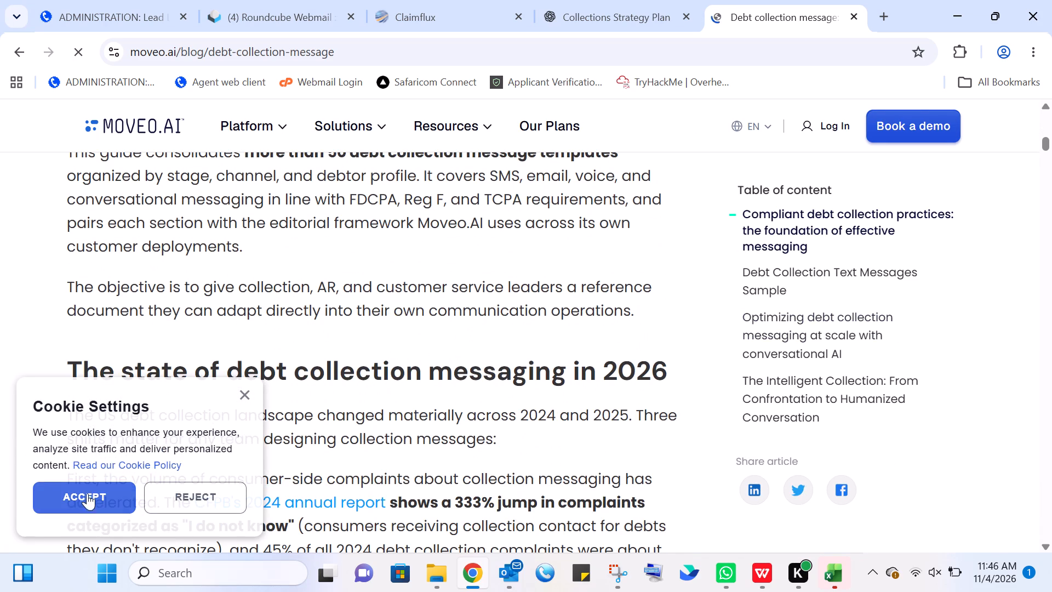
pyautogui.click(88, 496)
# Skim the Moveo.AI article's background on the state of debt collection messaging, data inaccuracy and prohibited practices.
pyautogui.scroll(-4, 501, 310)
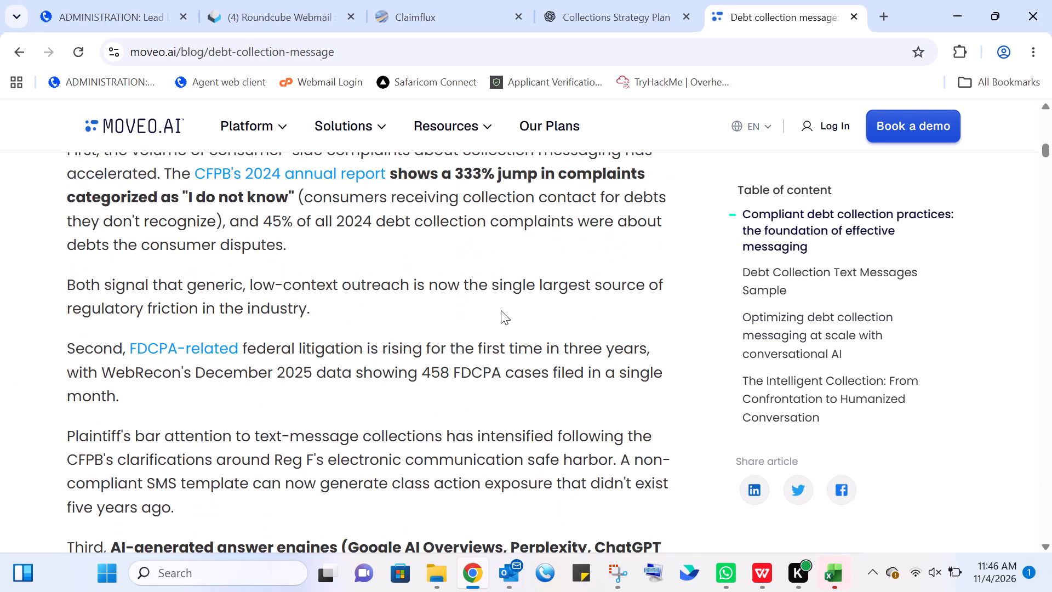
pyautogui.scroll(-12, 501, 310)
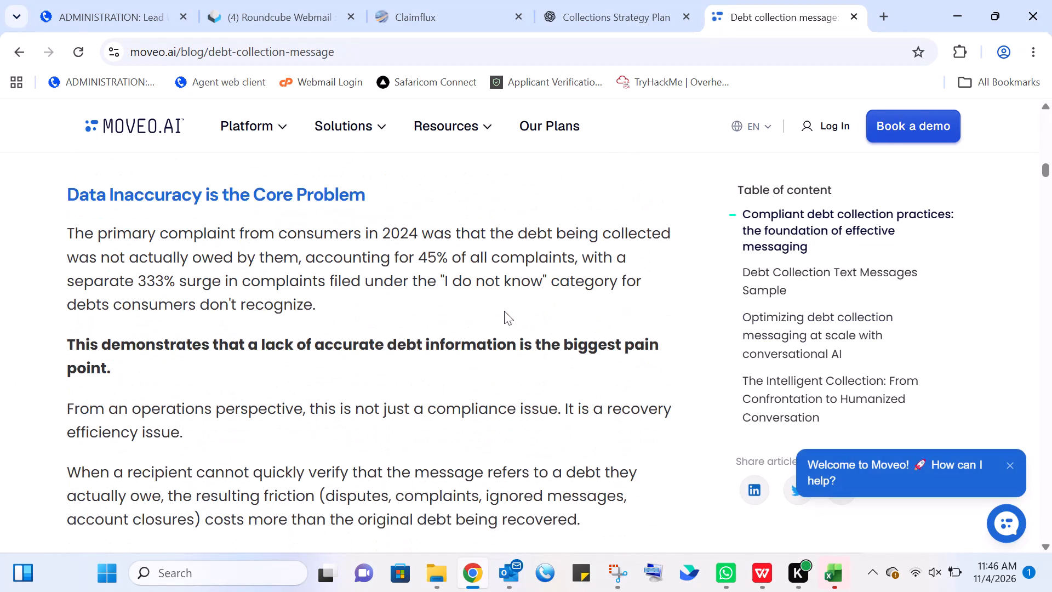
pyautogui.scroll(-12, 504, 312)
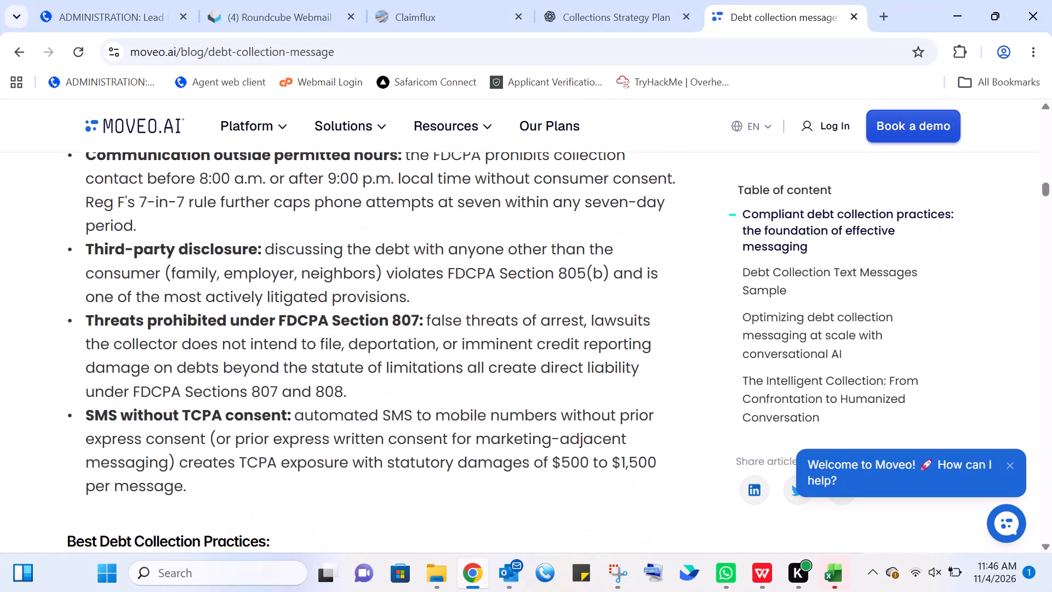
# Read the table of recommended tone by overdue stage and the start of the Debt Collection Text Messages Sample section.
pyautogui.scroll(-15, 505, 313)
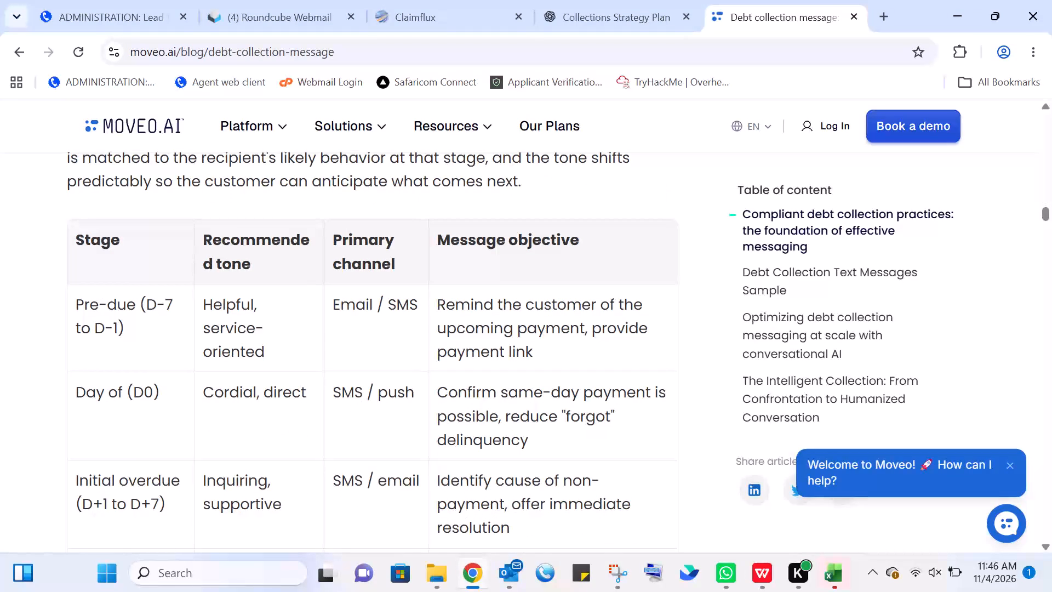
pyautogui.scroll(-1, 505, 313)
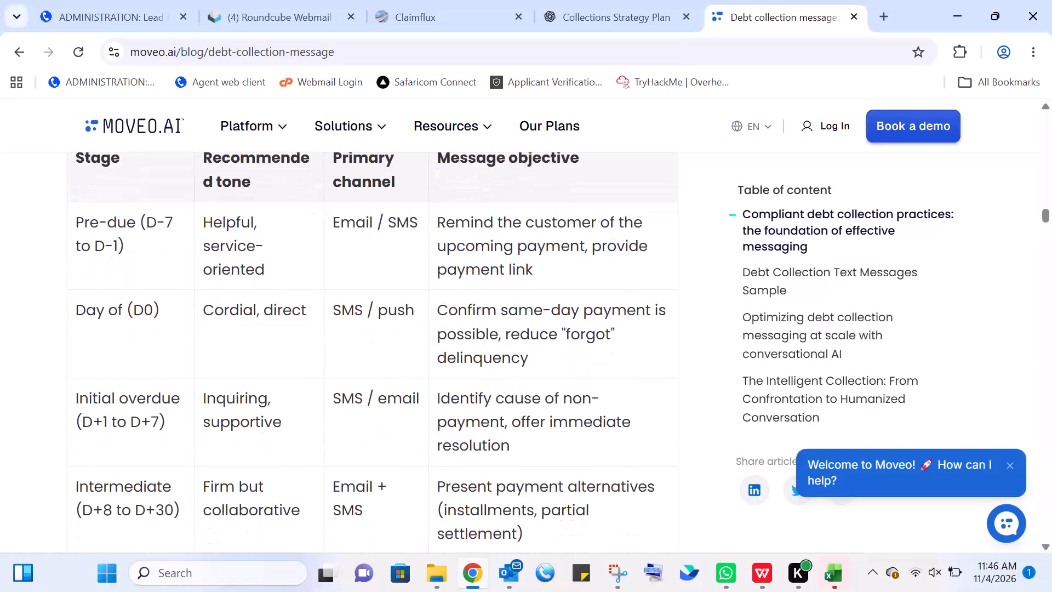
pyautogui.scroll(-15, 505, 313)
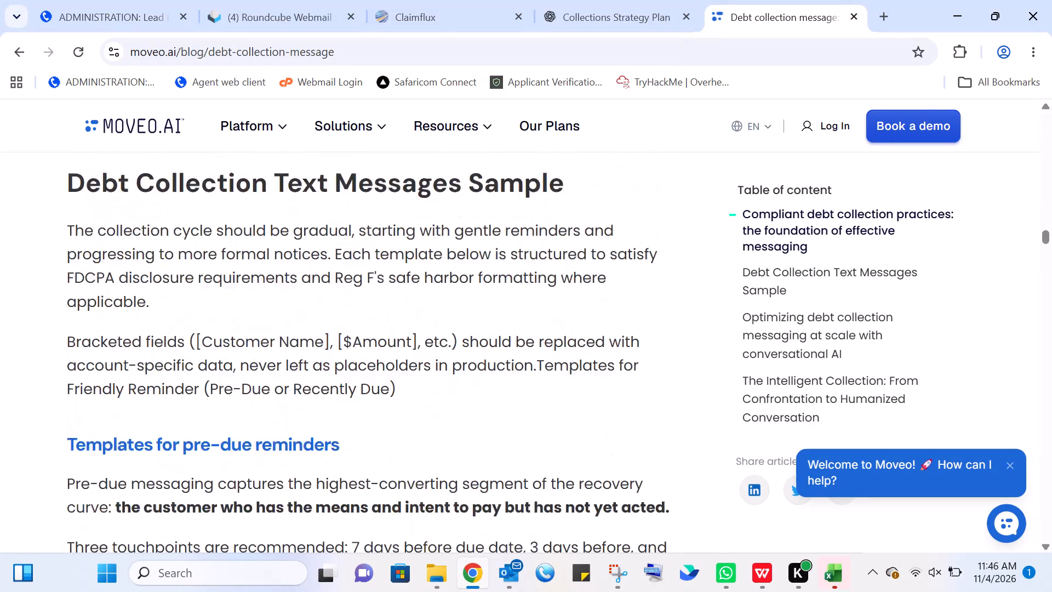
pyautogui.scroll(-5, 505, 313)
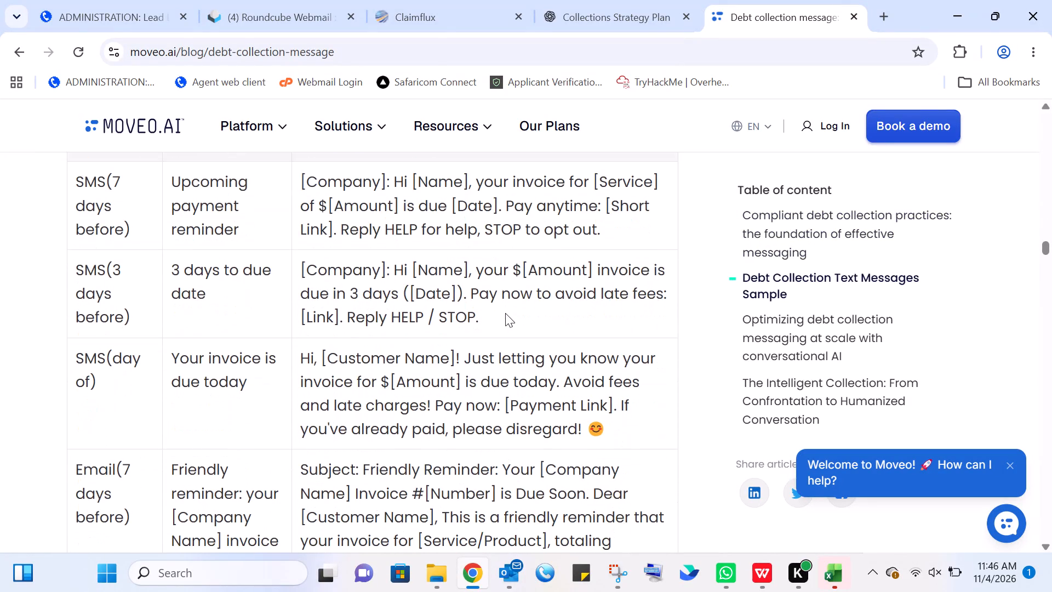
# Read the SMS, WhatsApp and email templates for upcoming due dates, early overdue accounts and intermediate collection (8 to 30 days overdue).
pyautogui.scroll(-1, 505, 313)
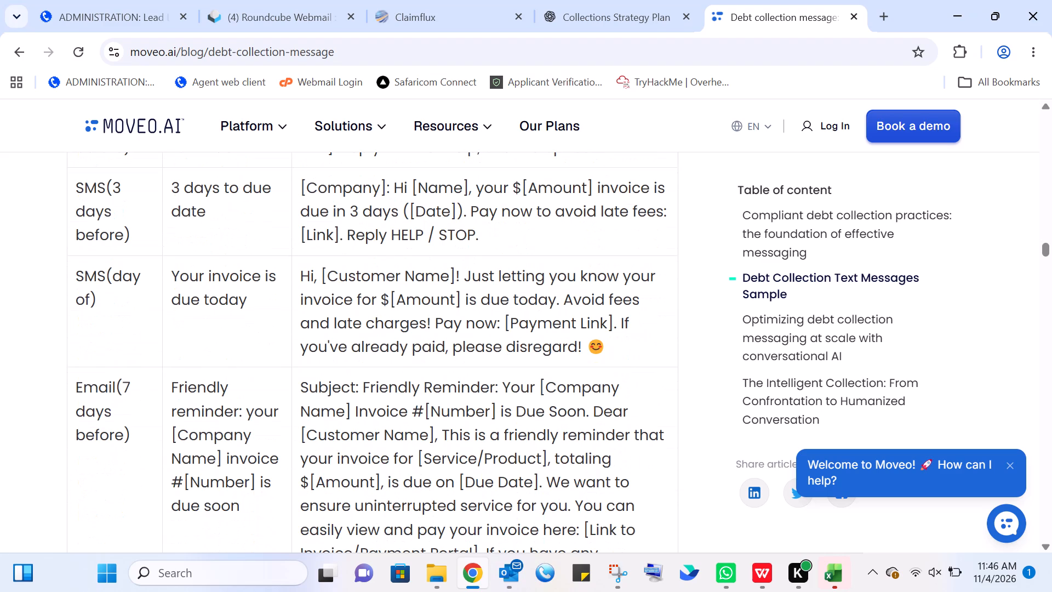
pyautogui.scroll(-4, 505, 313)
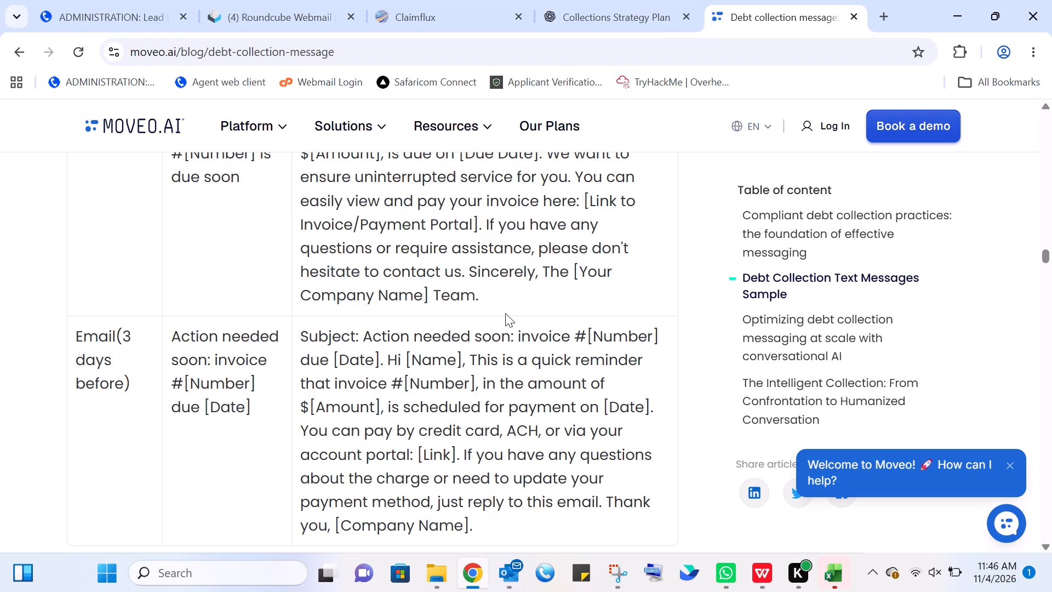
pyautogui.scroll(-10, 504, 311)
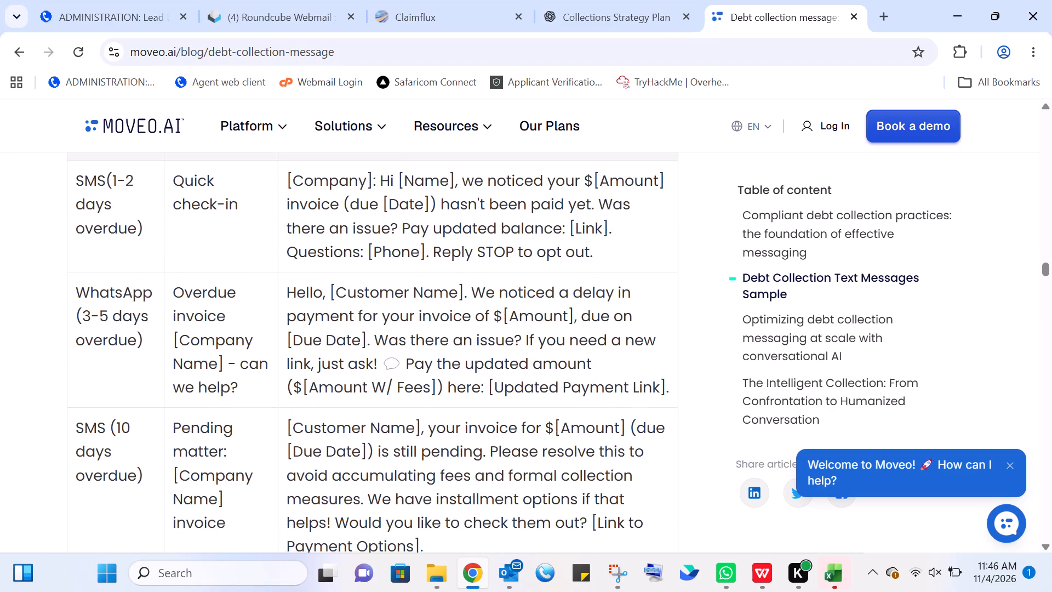
pyautogui.scroll(-11, 501, 311)
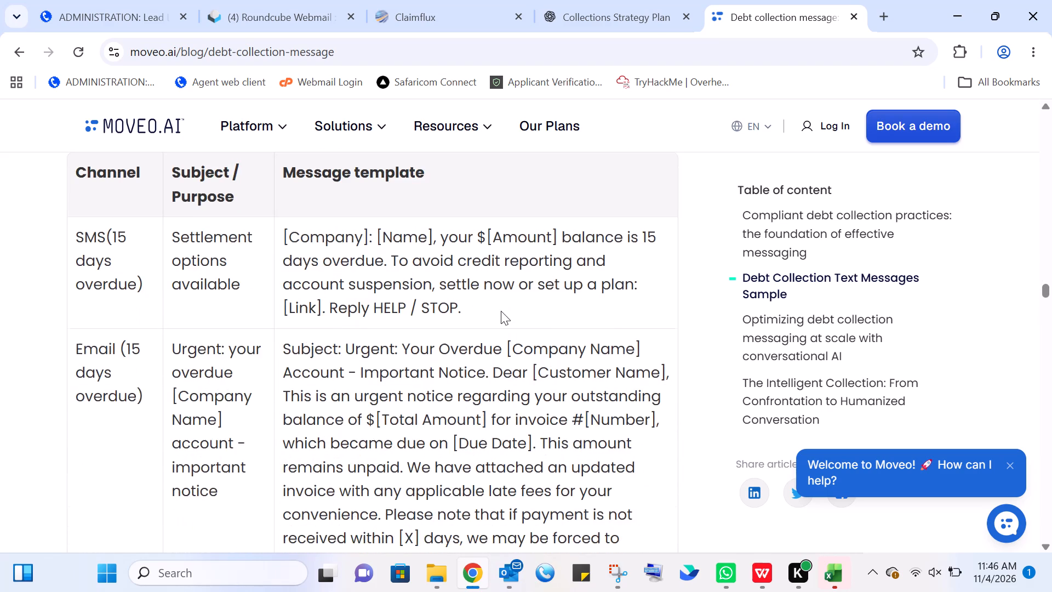
pyautogui.scroll(5, 501, 311)
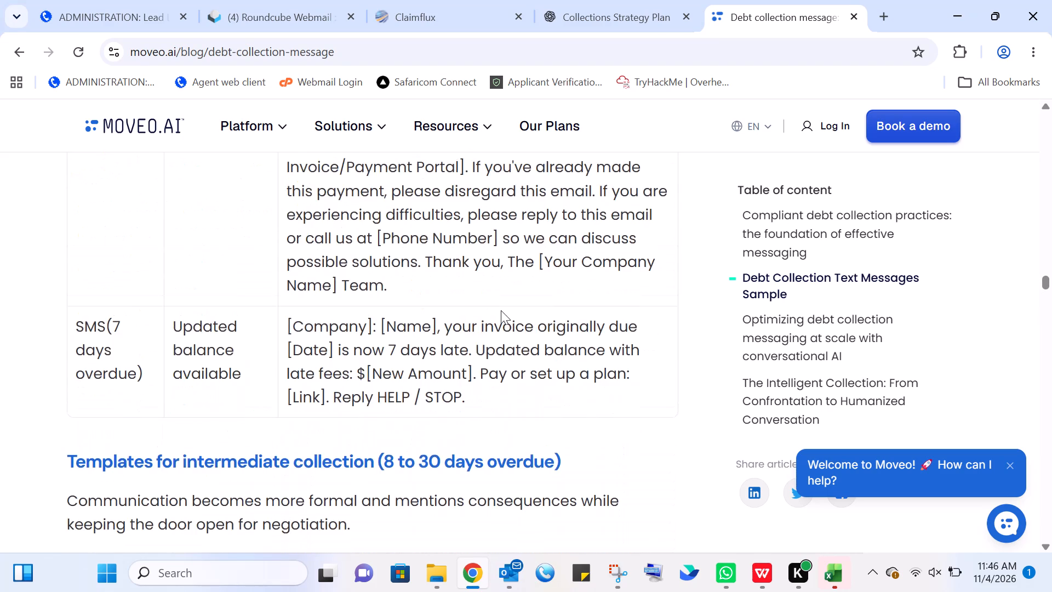
pyautogui.scroll(-11, 501, 310)
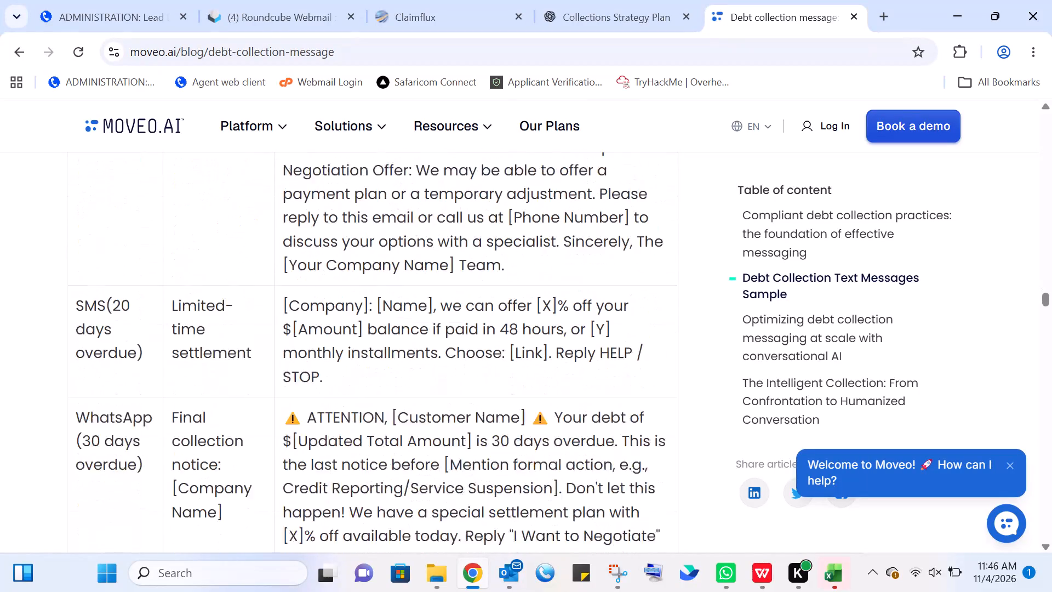
# Read the late-stage SMS, email and voice script templates covering 45 days through 180+ days overdue.
pyautogui.scroll(-13, 501, 310)
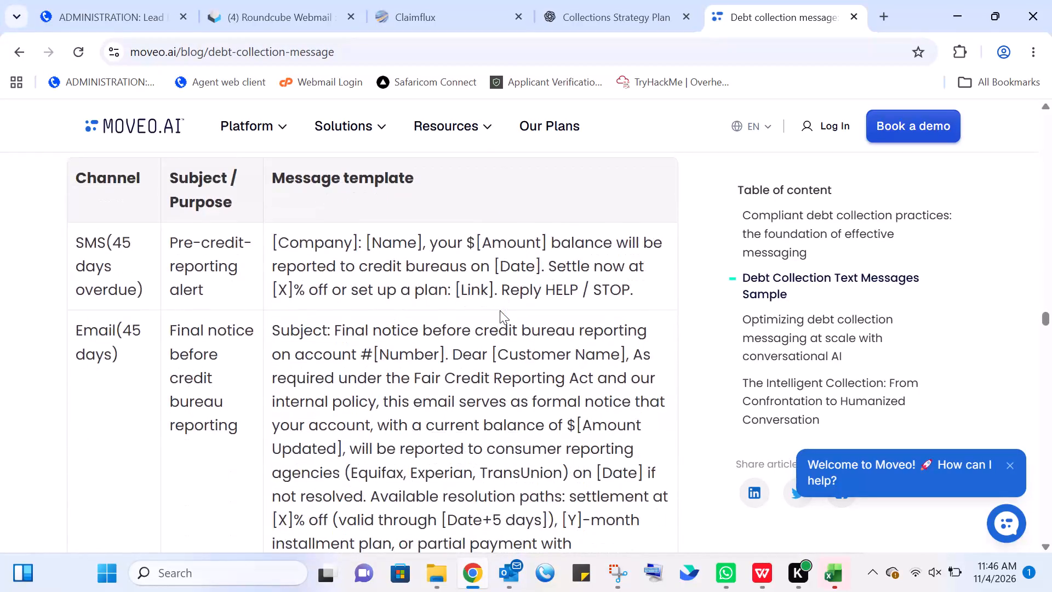
pyautogui.scroll(-7, 500, 310)
pyautogui.scroll(6, 499, 310)
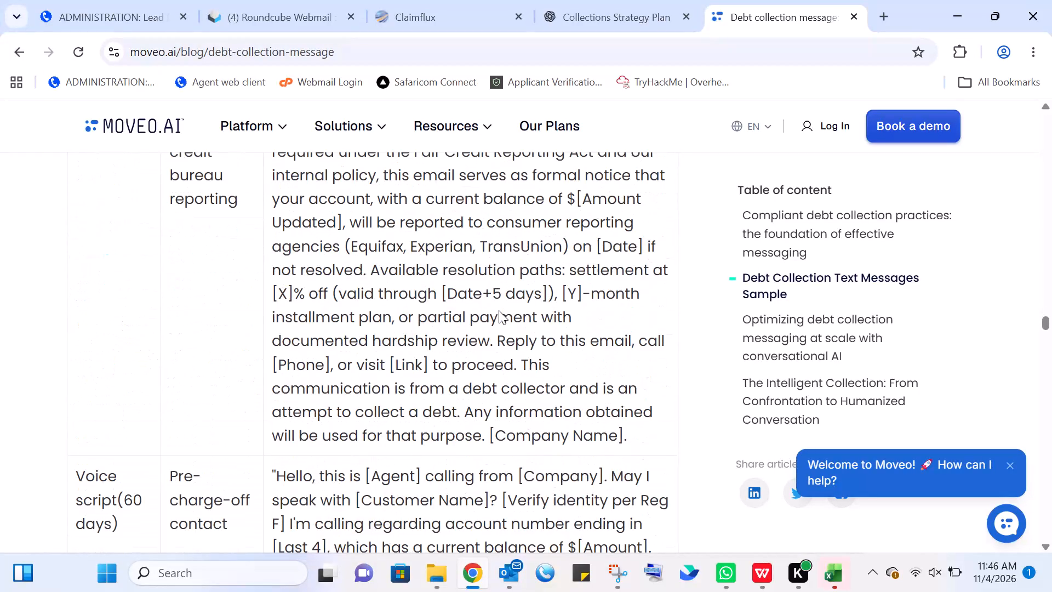
pyautogui.scroll(3, 499, 310)
pyautogui.scroll(-4, 498, 309)
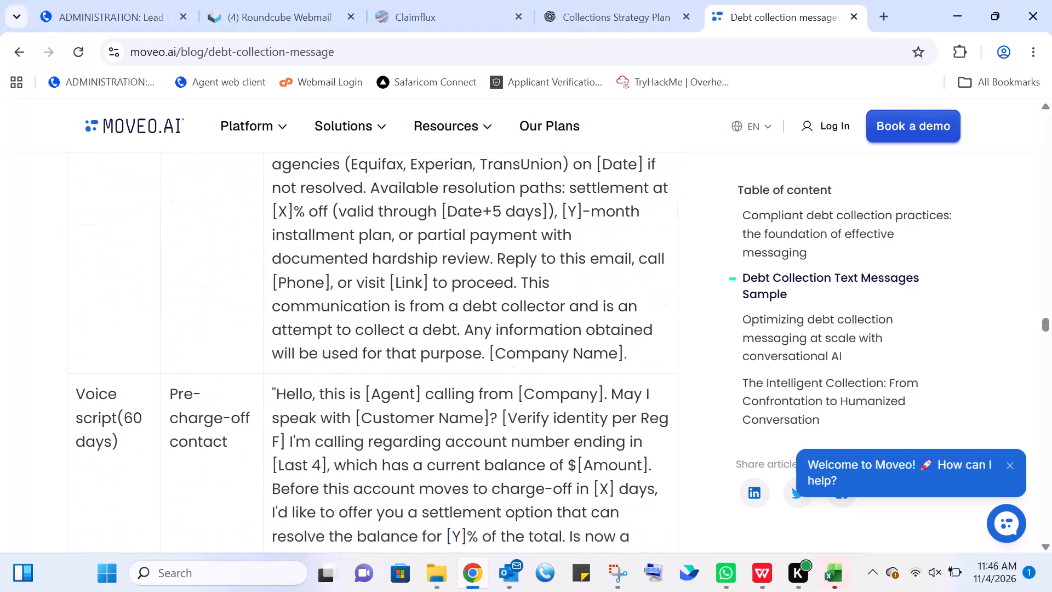
pyautogui.scroll(-9, 499, 310)
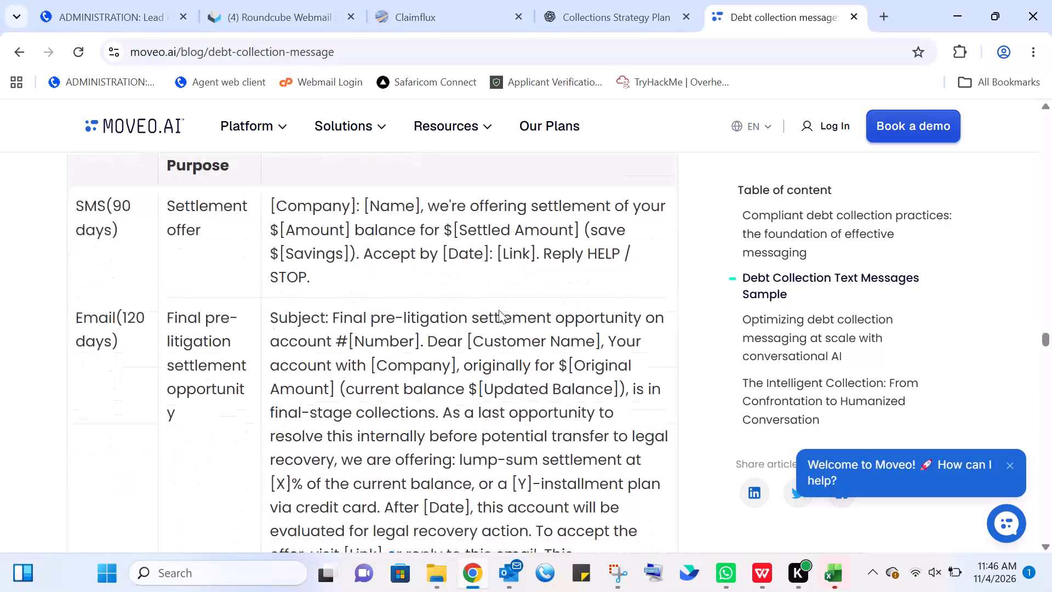
pyautogui.scroll(-4, 499, 310)
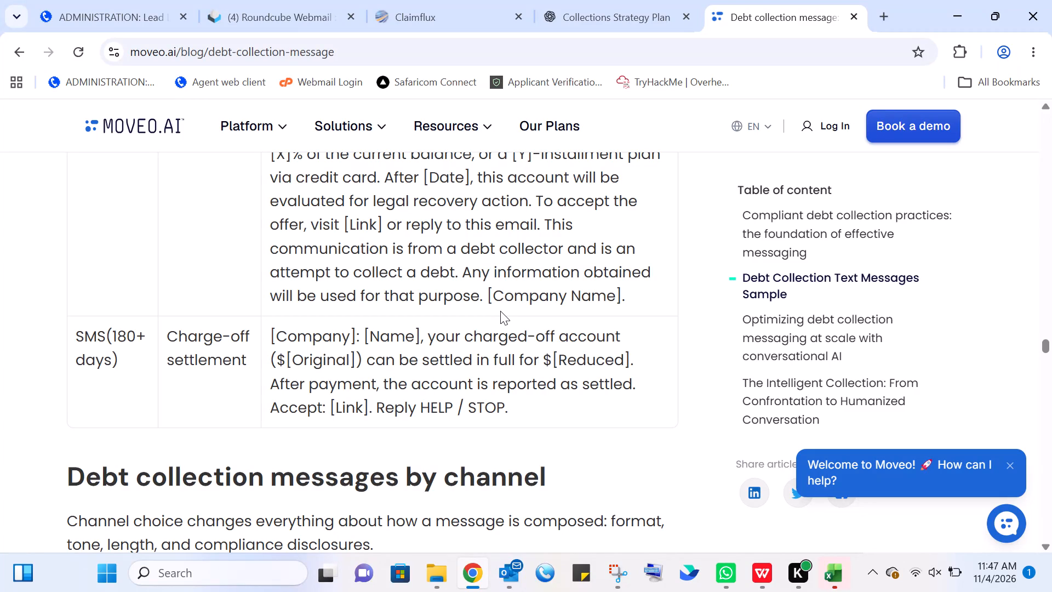
# Skim the SMS part of the "Debt collection messages by channel" section and return to the search results.
pyautogui.scroll(-5, 494, 310)
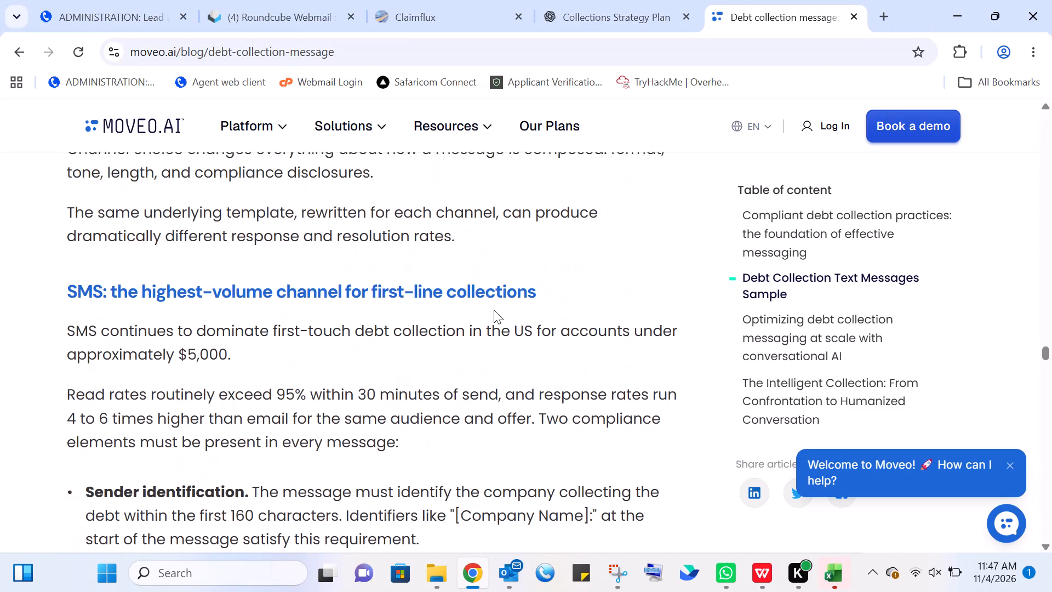
pyautogui.scroll(-3, 494, 310)
pyautogui.scroll(4, 490, 306)
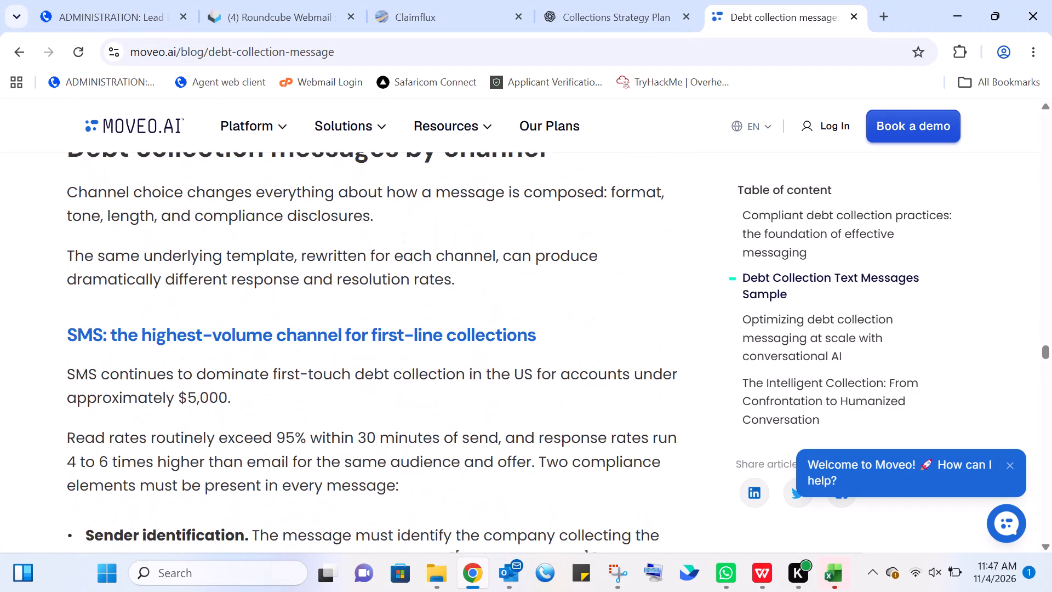
pyautogui.scroll(5, 490, 306)
pyautogui.click(22, 43)
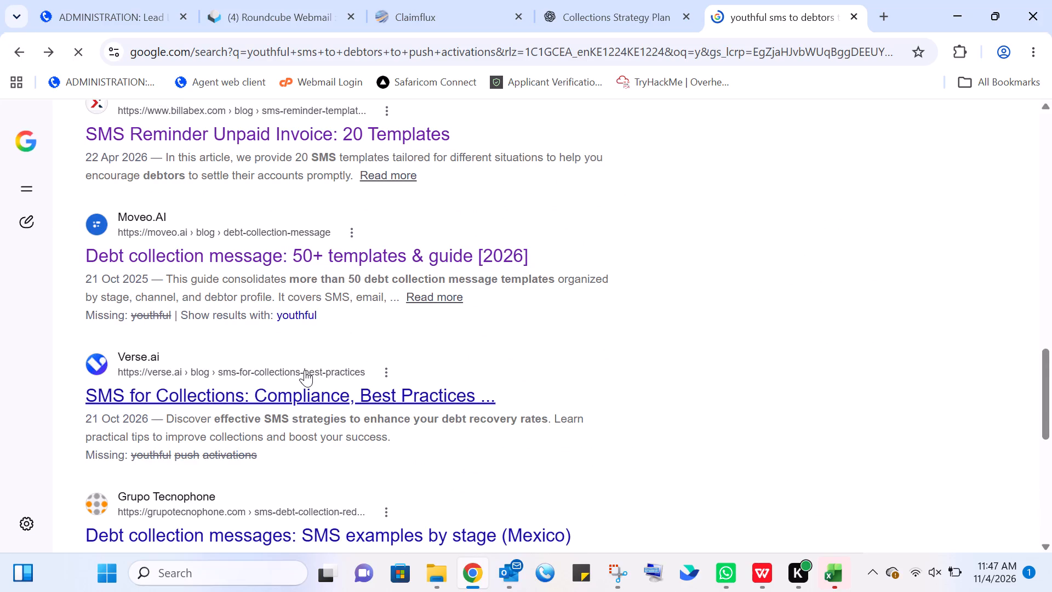
# Open the Verse.ai article on SMS for collections from the search results, skim its compliance section and accept all cookies.
pyautogui.click(290, 396)
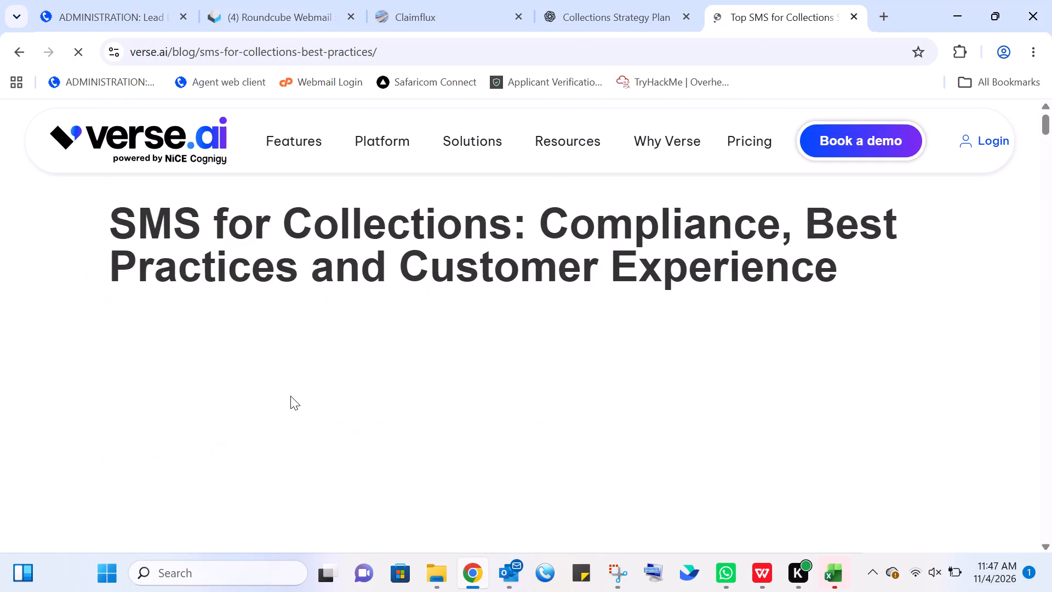
pyautogui.scroll(-9, 561, 257)
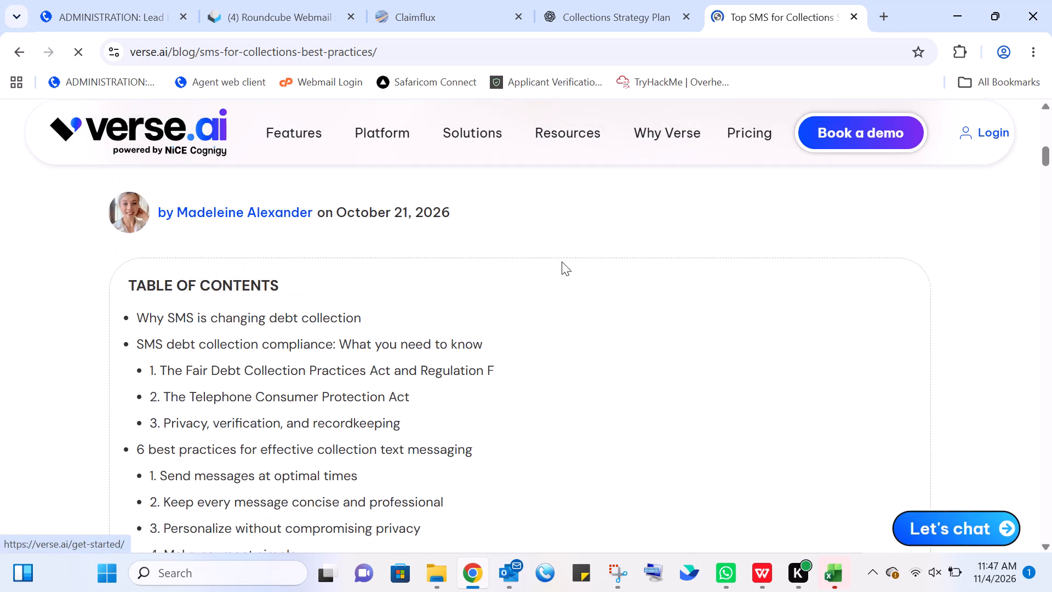
pyautogui.scroll(-16, 562, 261)
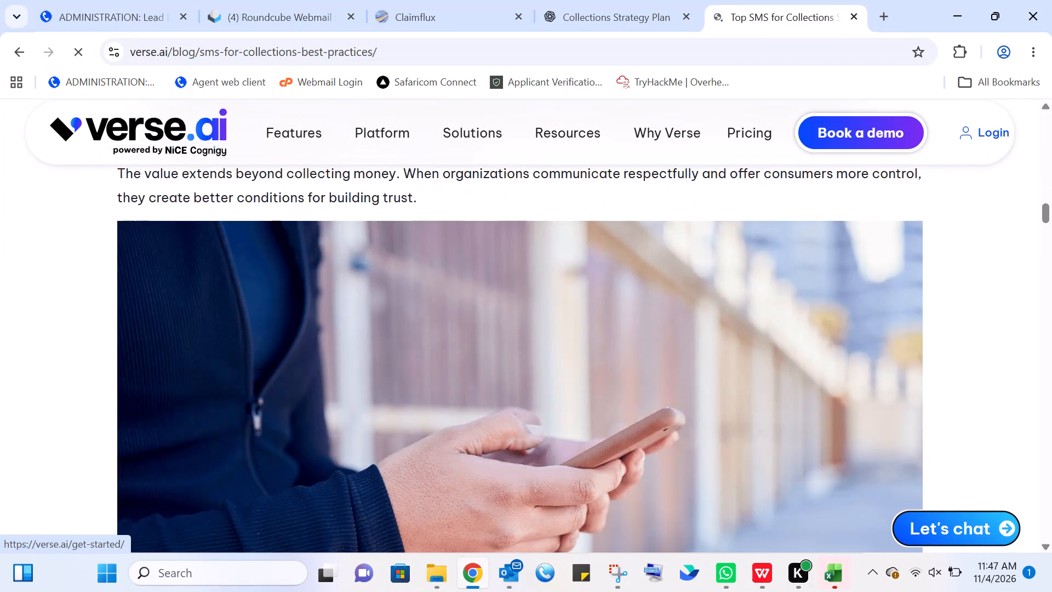
pyautogui.scroll(-13, 562, 261)
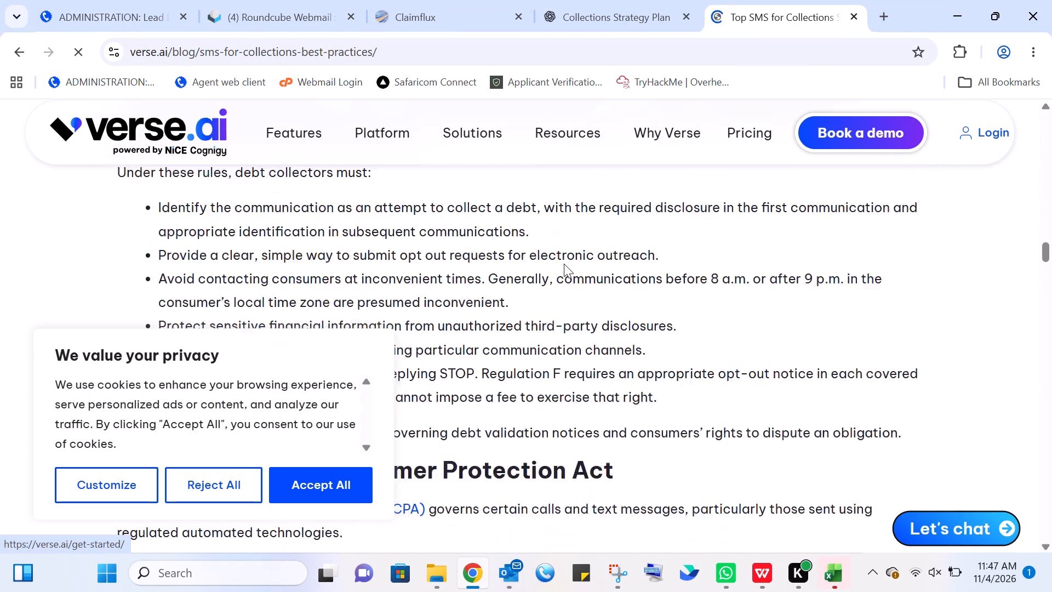
pyautogui.click(335, 490)
# Read the Verse.ai best practices for collection texts and its three example messages for reminders, follow-up and payment assistance.
pyautogui.scroll(-4, 591, 319)
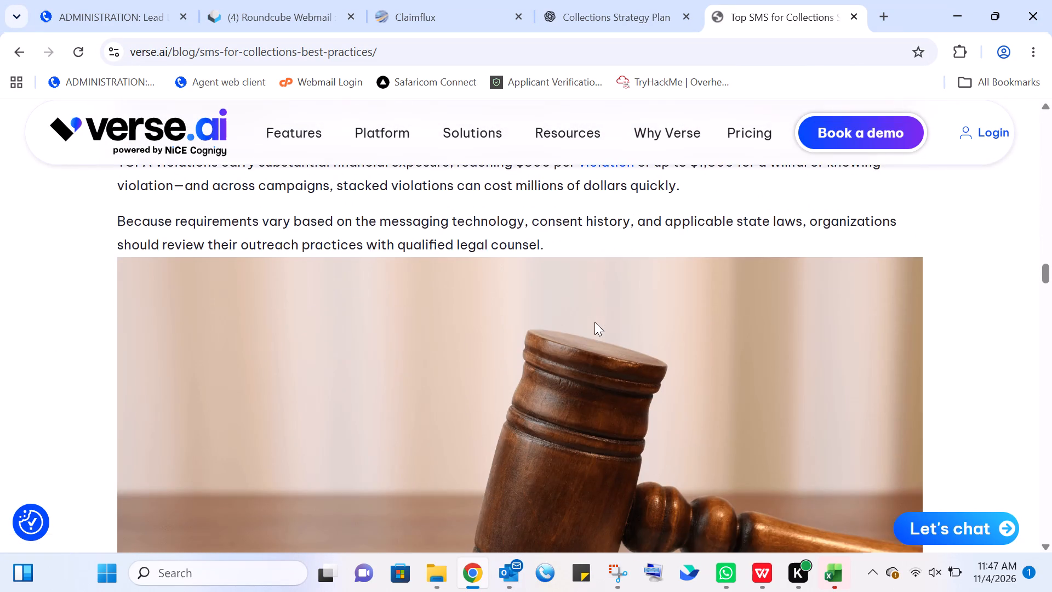
pyautogui.scroll(-15, 594, 322)
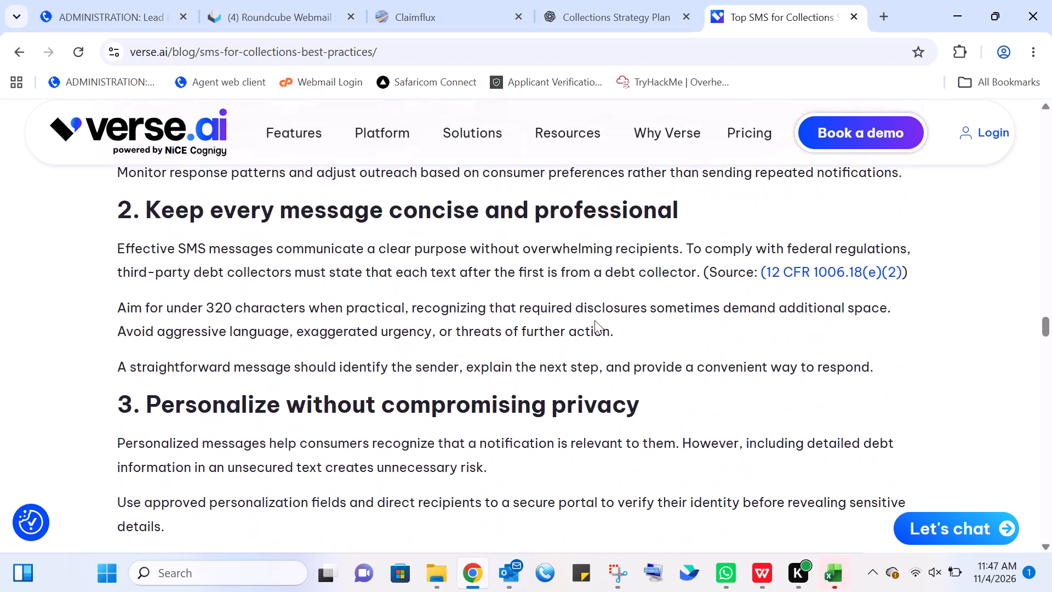
pyautogui.scroll(-15, 594, 320)
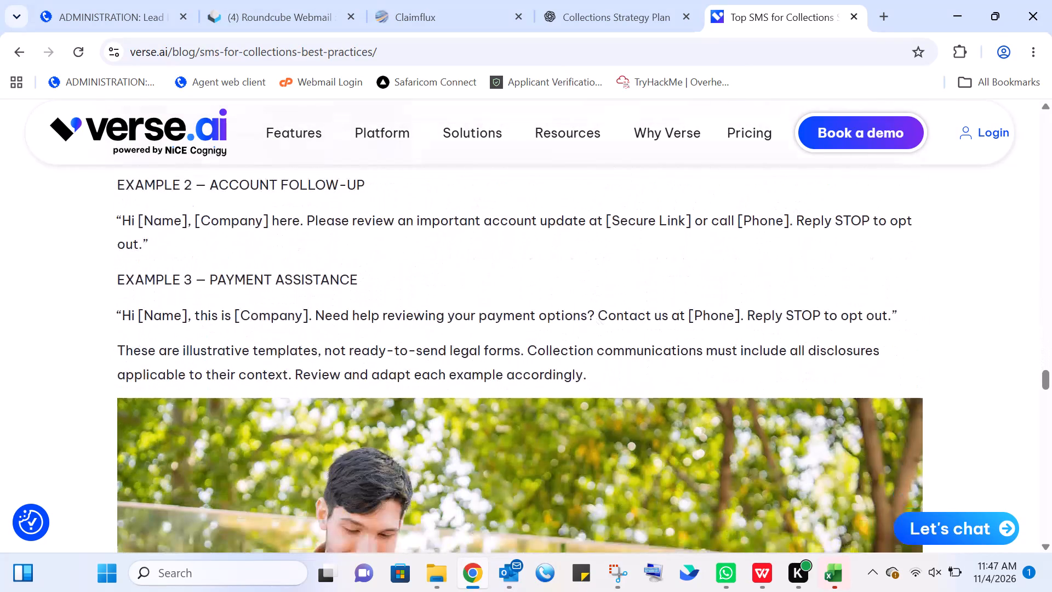
pyautogui.scroll(2, 596, 321)
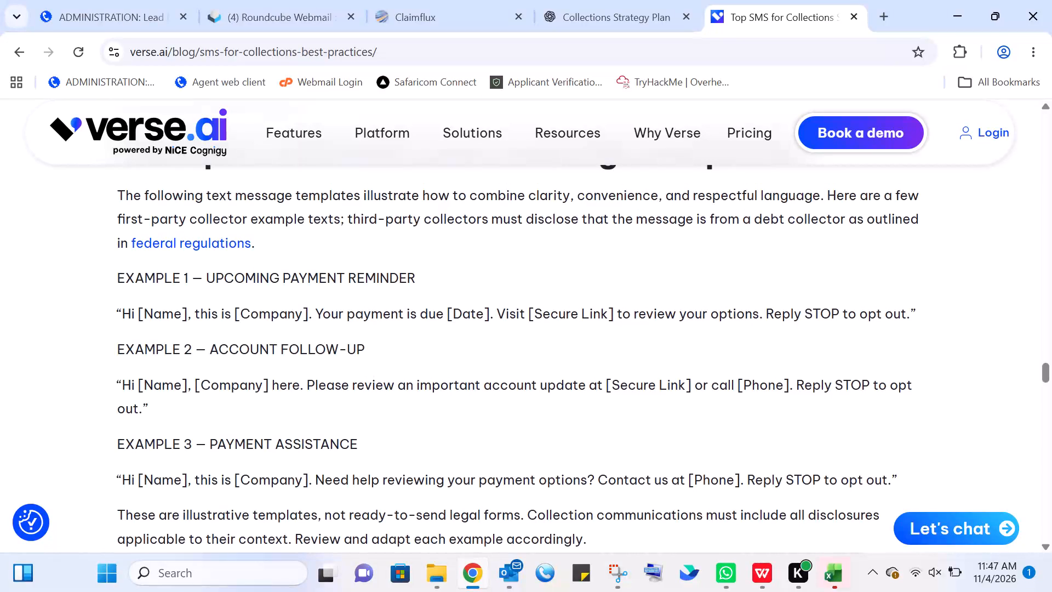
pyautogui.scroll(-2, 596, 321)
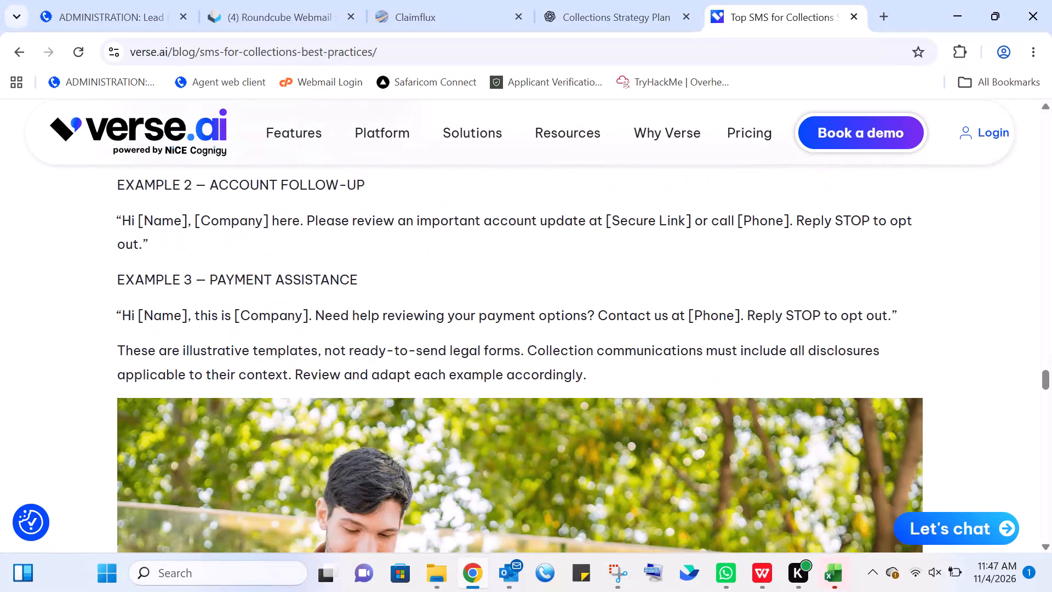
# Look through the rest of the Verse.ai article to the page end for further message samples.
pyautogui.scroll(-13, 596, 321)
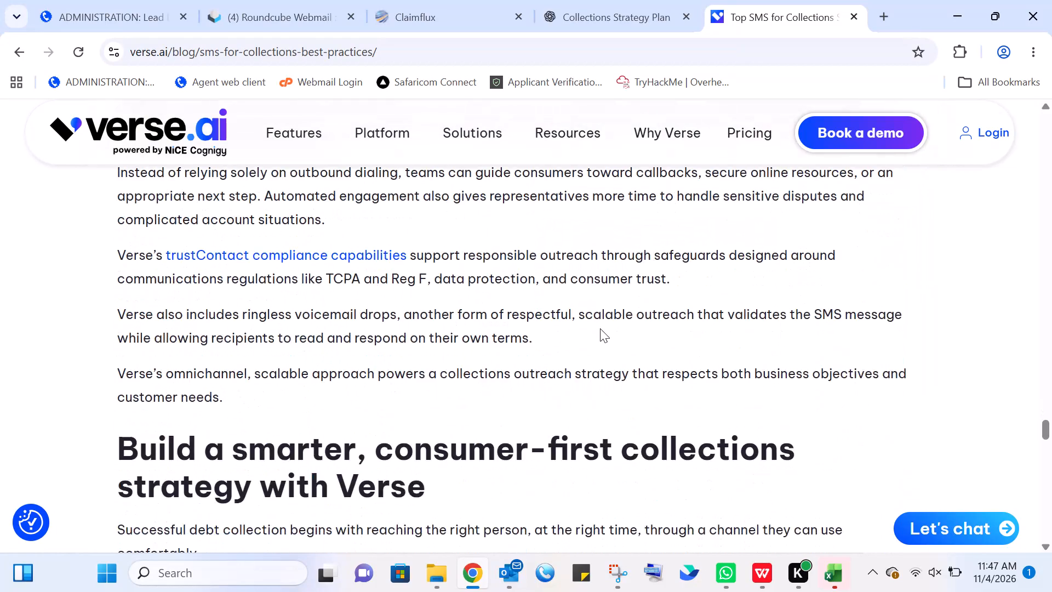
pyautogui.scroll(-17, 600, 328)
pyautogui.scroll(-9, 600, 328)
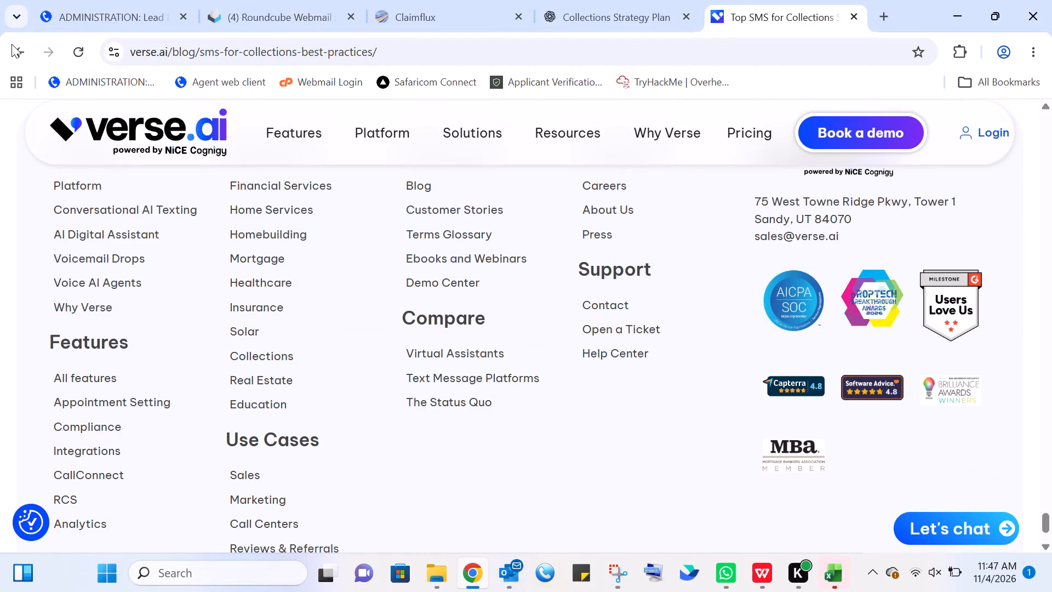
# Return to the search results and open the Grupo Tecnophone article "Debt collection messages: SMS examples by stage (Mexico)".
pyautogui.click(16, 47)
pyautogui.scroll(-5, 407, 203)
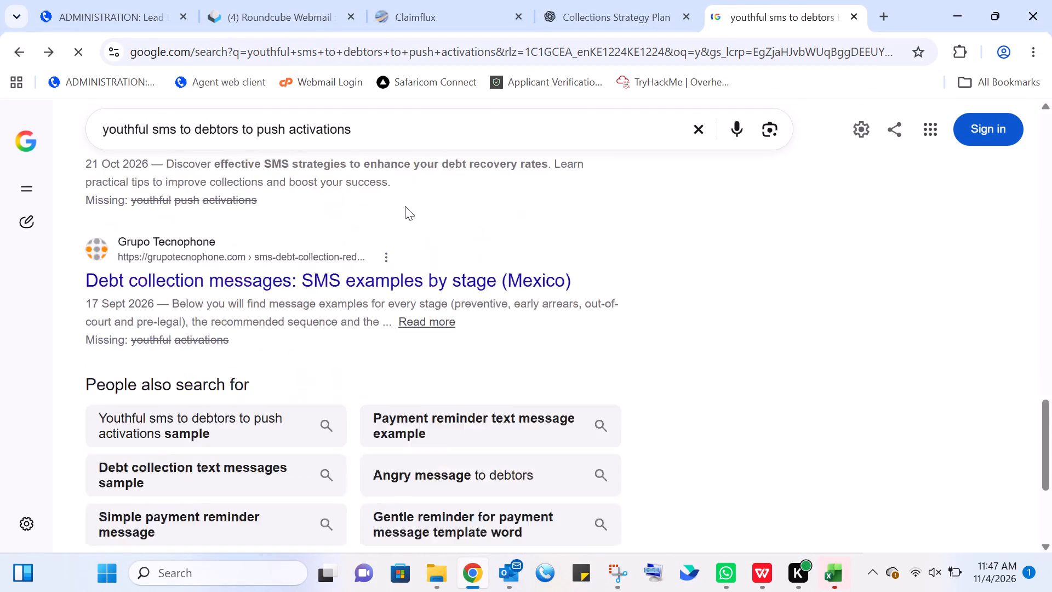
pyautogui.scroll(3, 405, 206)
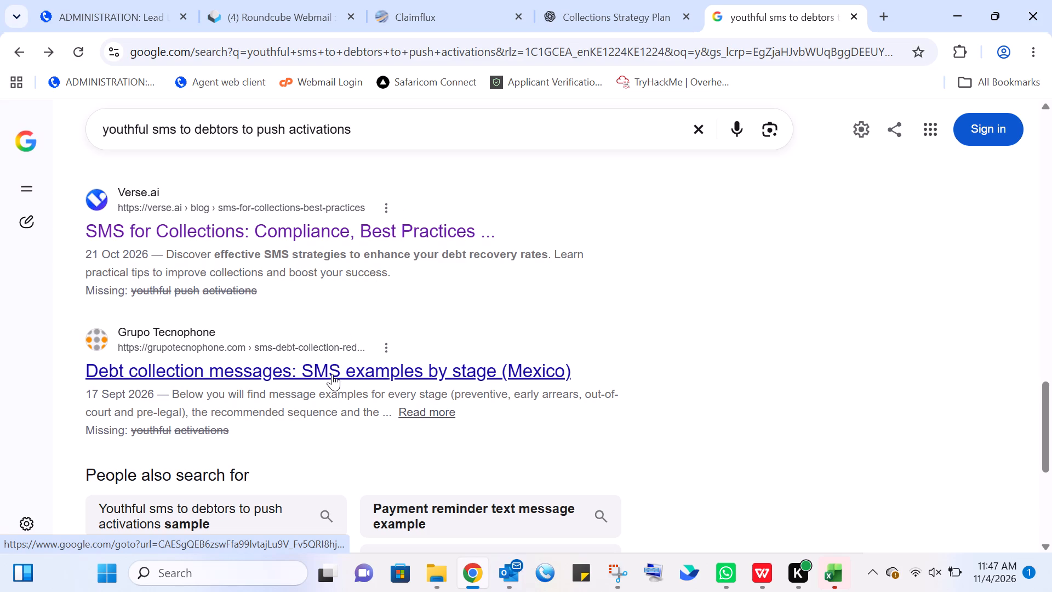
pyautogui.click(332, 374)
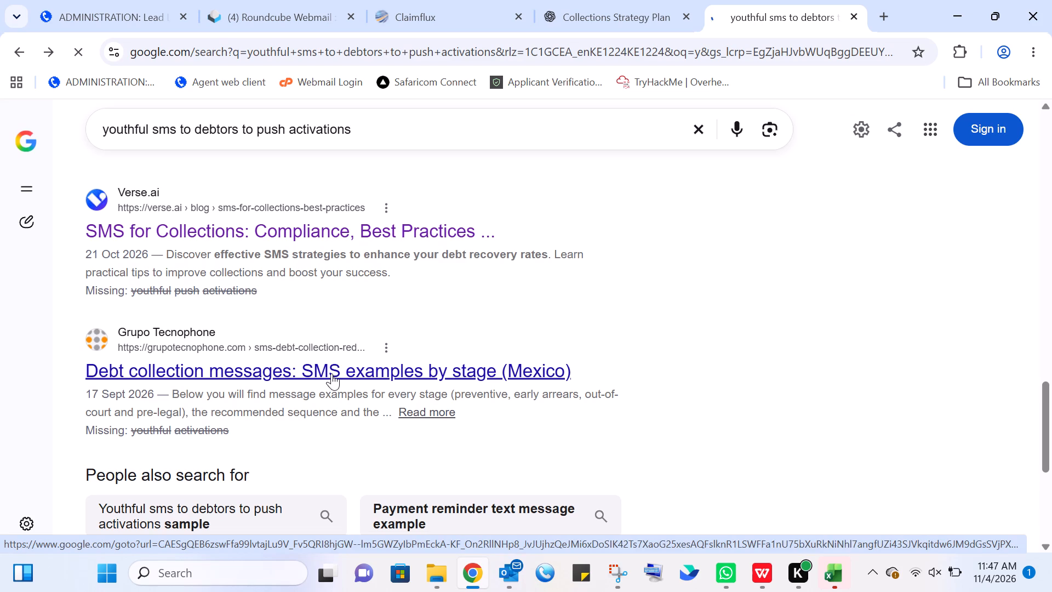
# Read the Grupo Tecnophone message examples for preventive, early, formal notice and polite client collection stages.
pyautogui.scroll(-5, 346, 356)
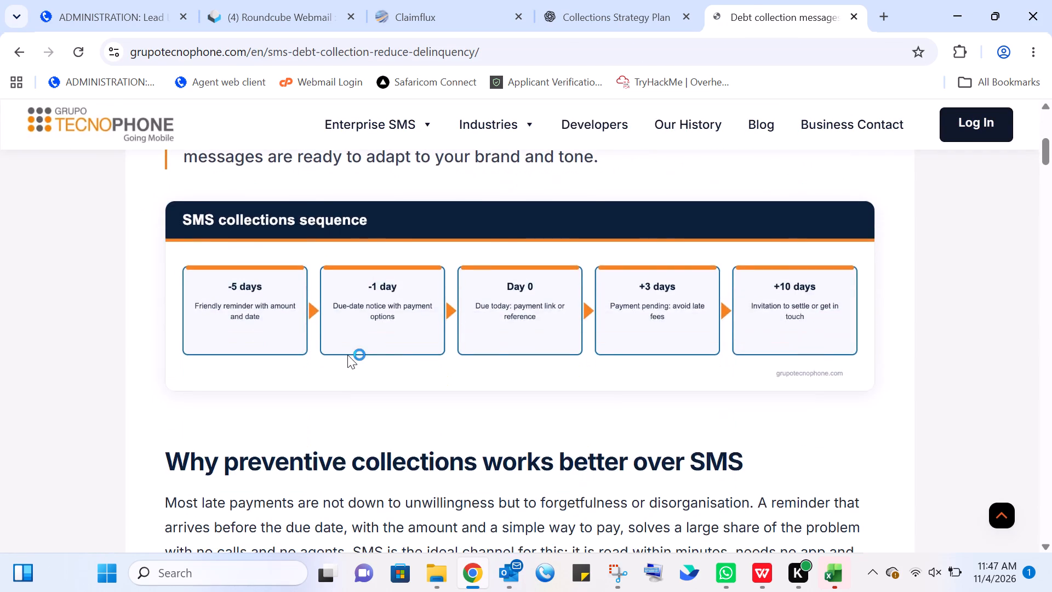
pyautogui.scroll(-15, 347, 355)
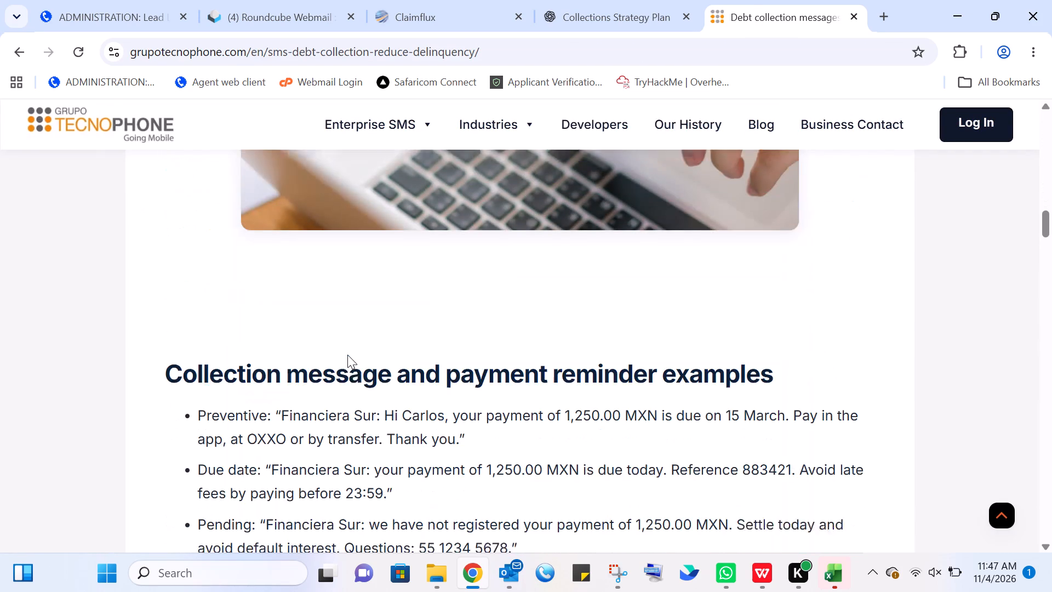
pyautogui.scroll(-8, 347, 355)
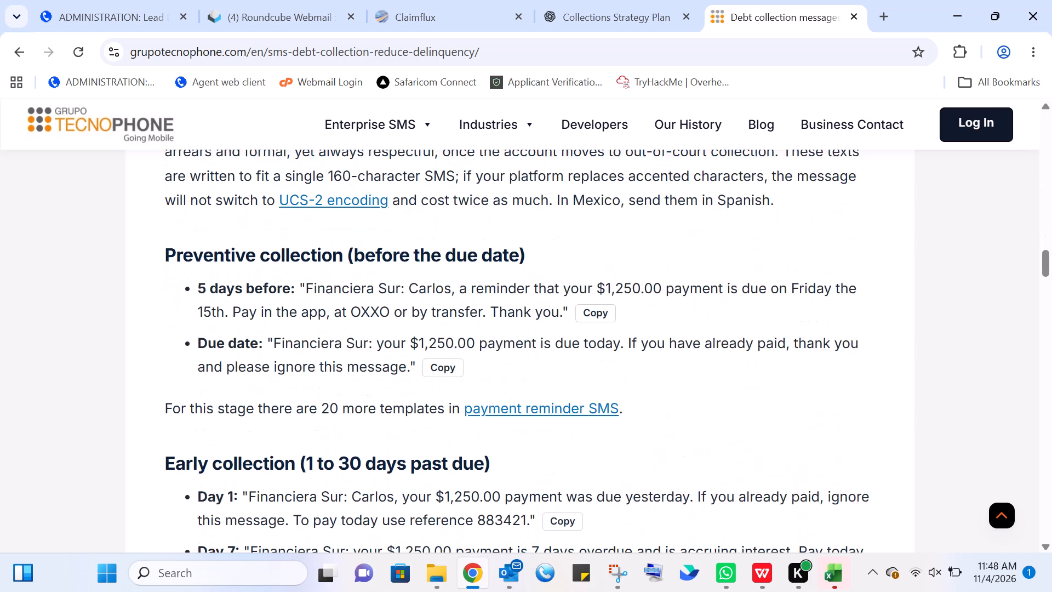
pyautogui.scroll(-11, 347, 354)
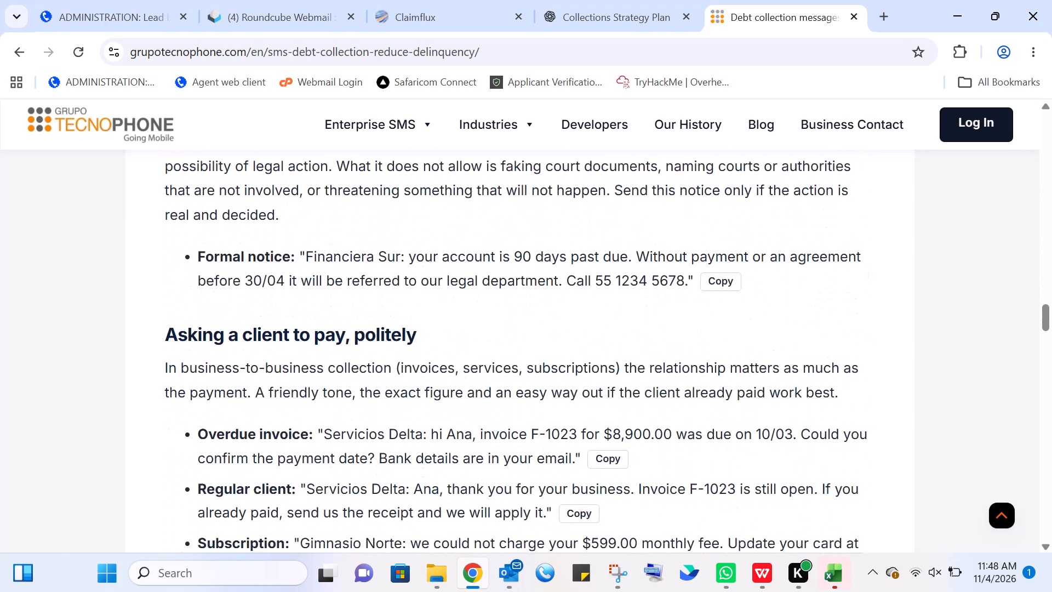
pyautogui.scroll(-3, 350, 355)
# Return to the search results and expand the AI overview to review its SMS wording options.
pyautogui.click(13, 53)
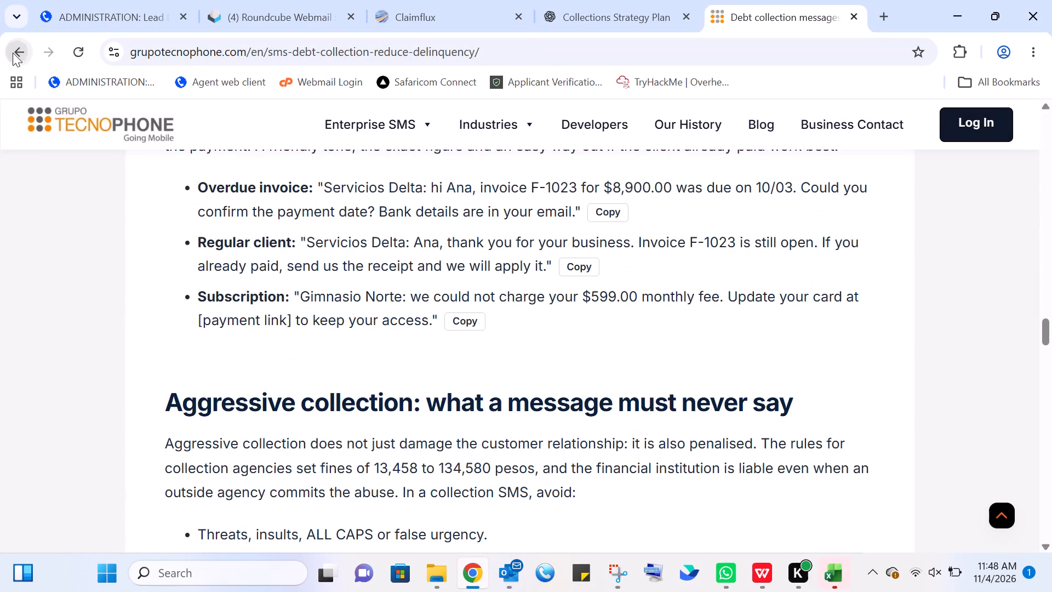
pyautogui.scroll(20, 313, 255)
pyautogui.scroll(4, 313, 255)
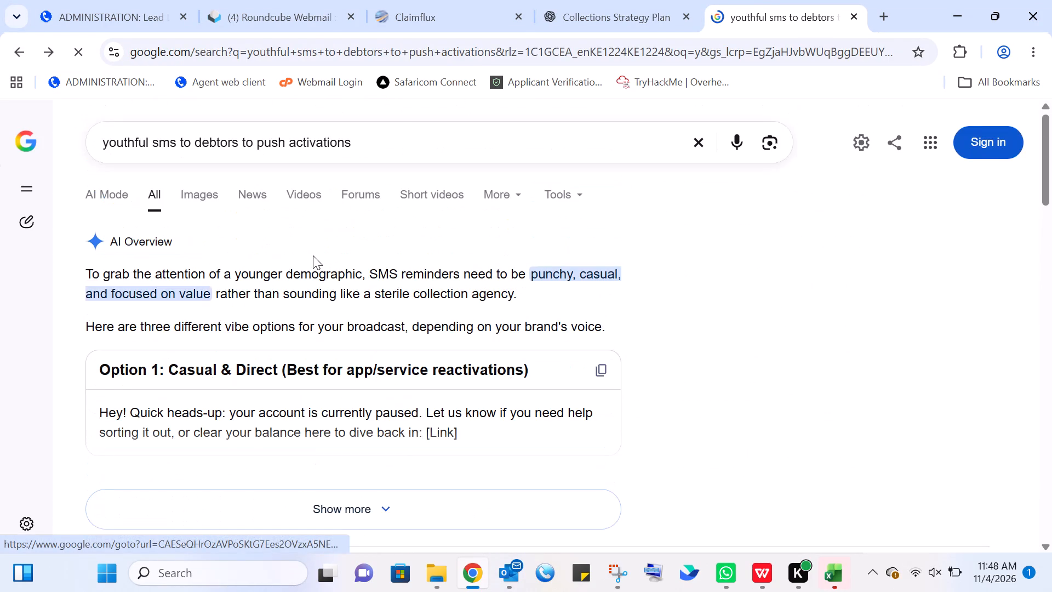
pyautogui.click(382, 502)
pyautogui.scroll(-4, 415, 370)
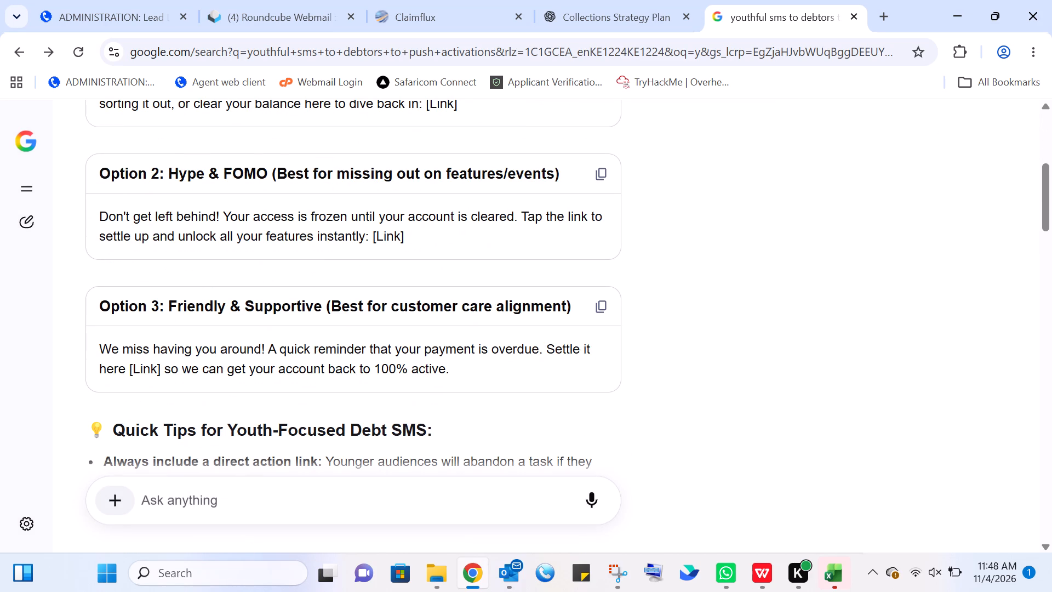
# Copy the Option 2 Hype & FOMO message up to "instantly" and paste it into cell G2 of the WPS Office customer sheet.
pyautogui.moveTo(98, 211); pyautogui.dragTo(276, 244)
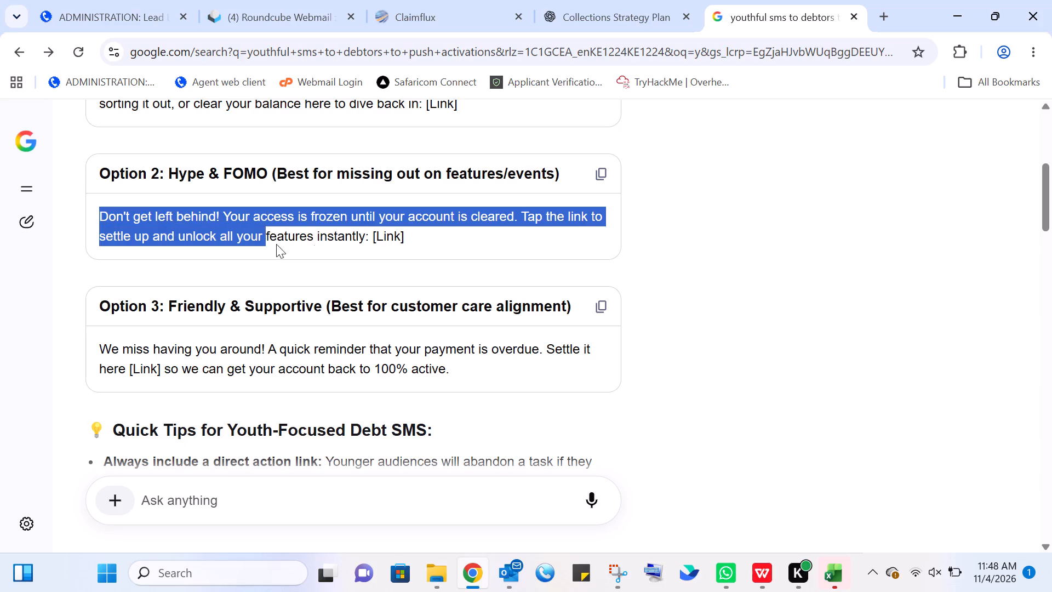
pyautogui.moveTo(276, 244); pyautogui.dragTo(365, 238)
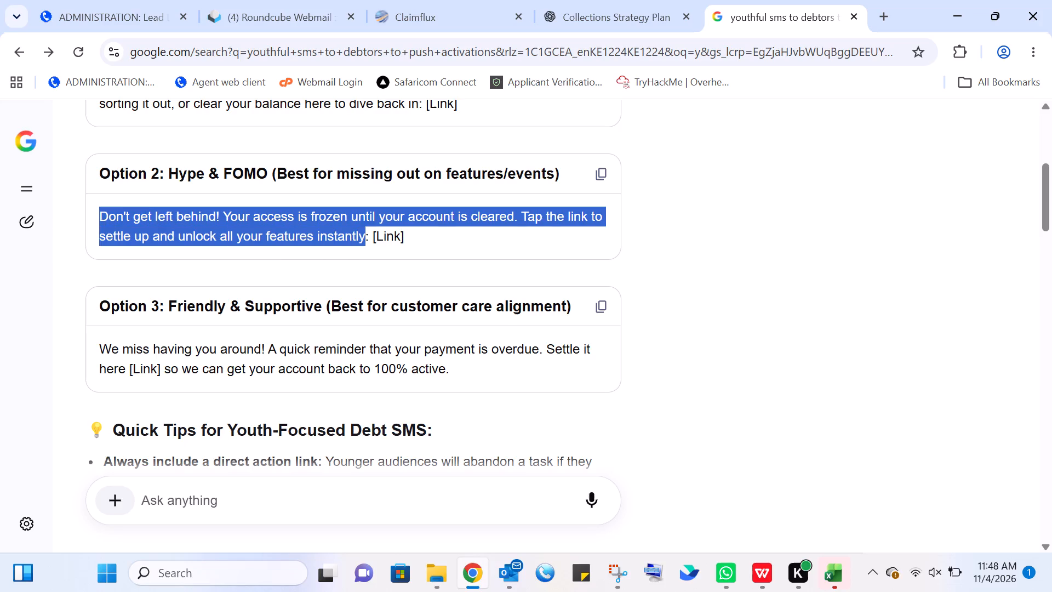
pyautogui.hotkey('ctrl', 'c')
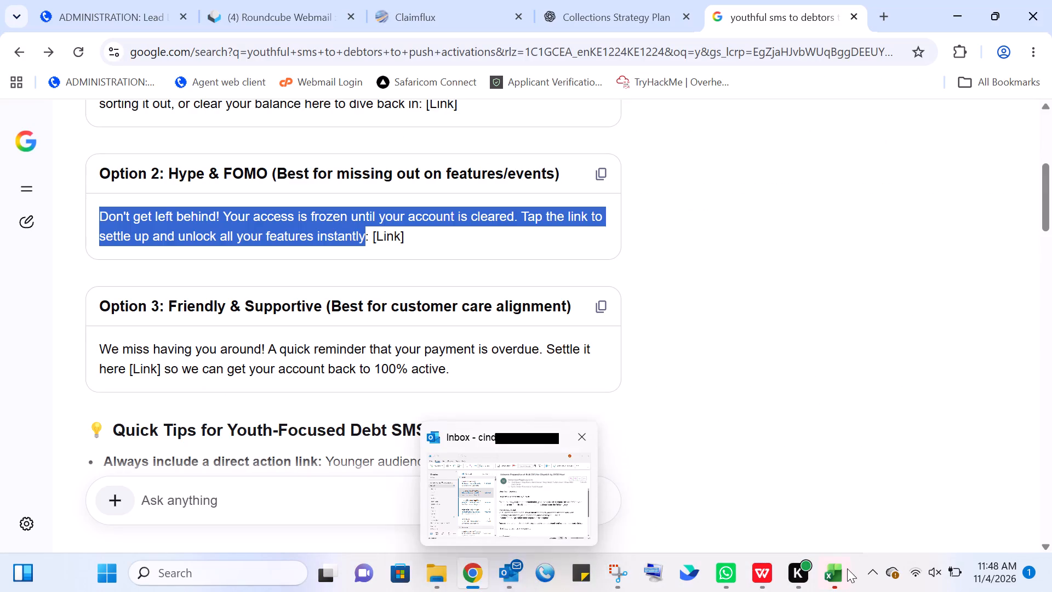
pyautogui.click(834, 513)
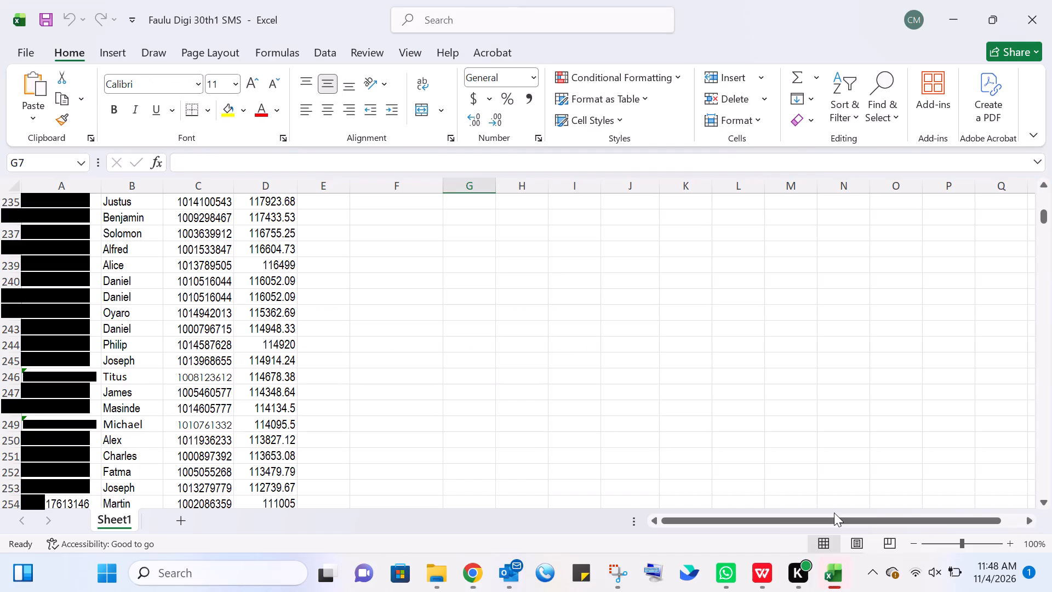
pyautogui.scroll(20, 416, 223)
pyautogui.scroll(14, 416, 223)
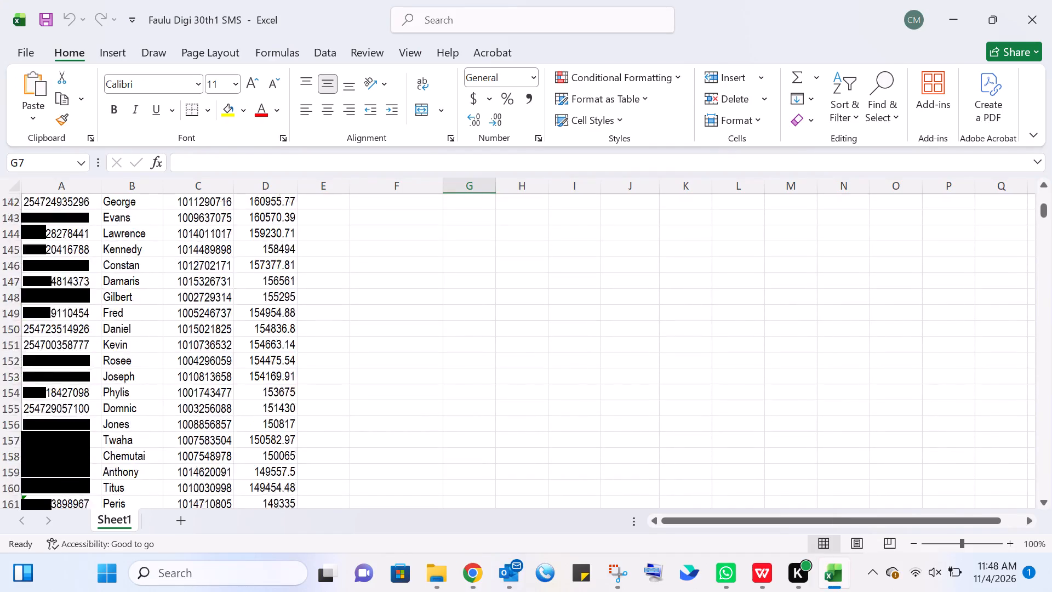
pyautogui.scroll(20, 415, 221)
pyautogui.scroll(3, 415, 221)
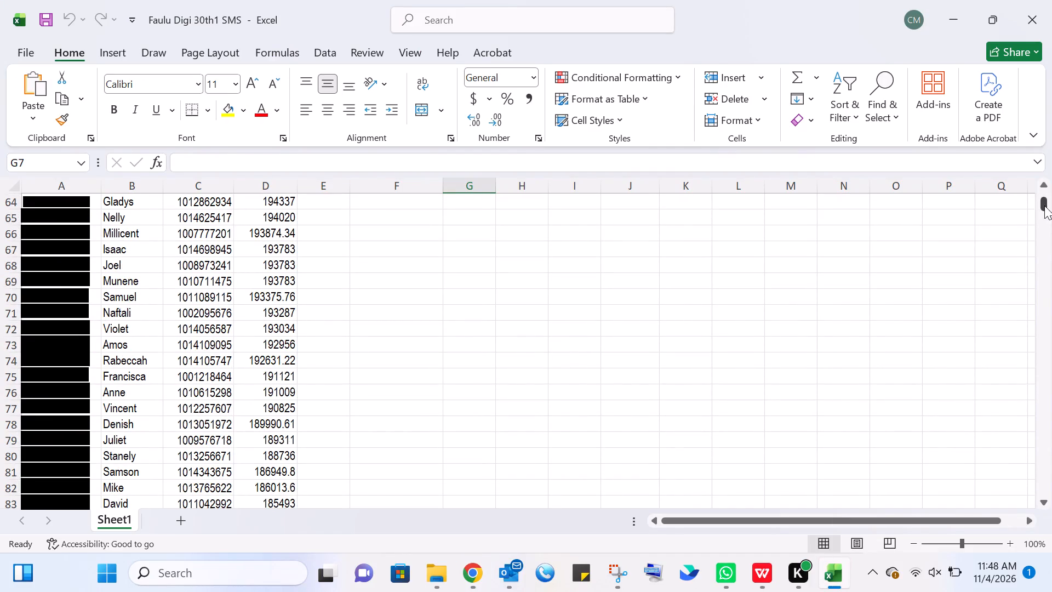
pyautogui.moveTo(1044, 206); pyautogui.dragTo(1039, 166)
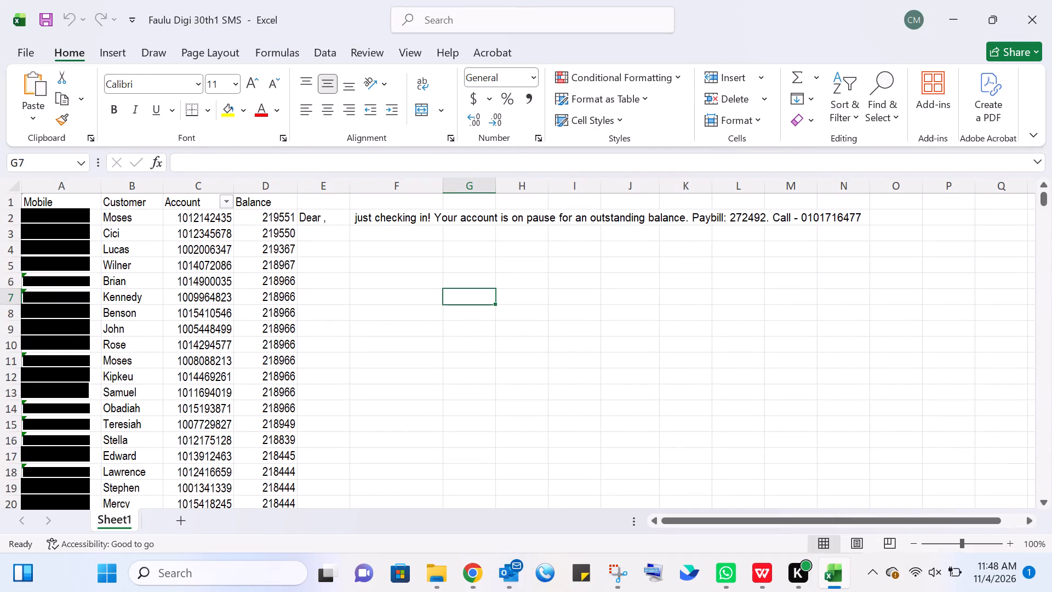
pyautogui.click(761, 576)
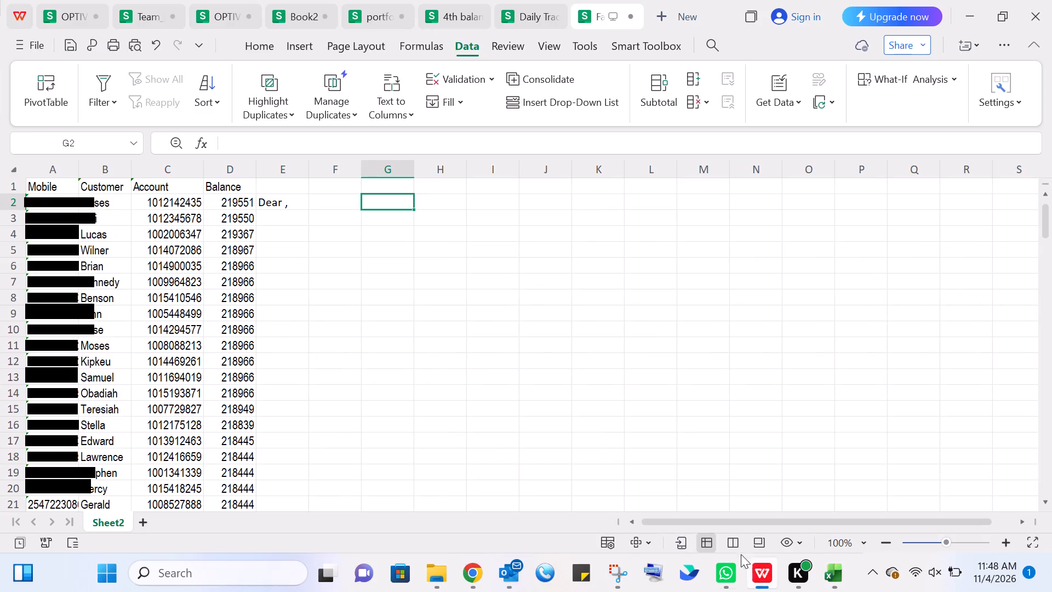
pyautogui.rightClick(383, 200)
pyautogui.click(462, 16)
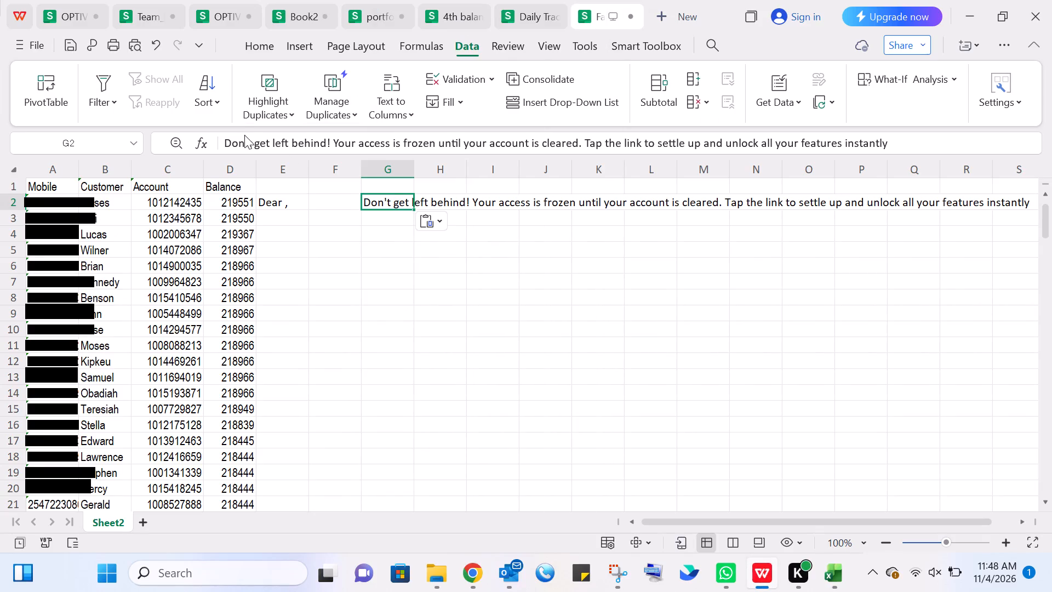
# Remove the opening sentence "Don't get left behind!" from the message in G2, keeping a leading space before "Your access".
pyautogui.click(225, 141)
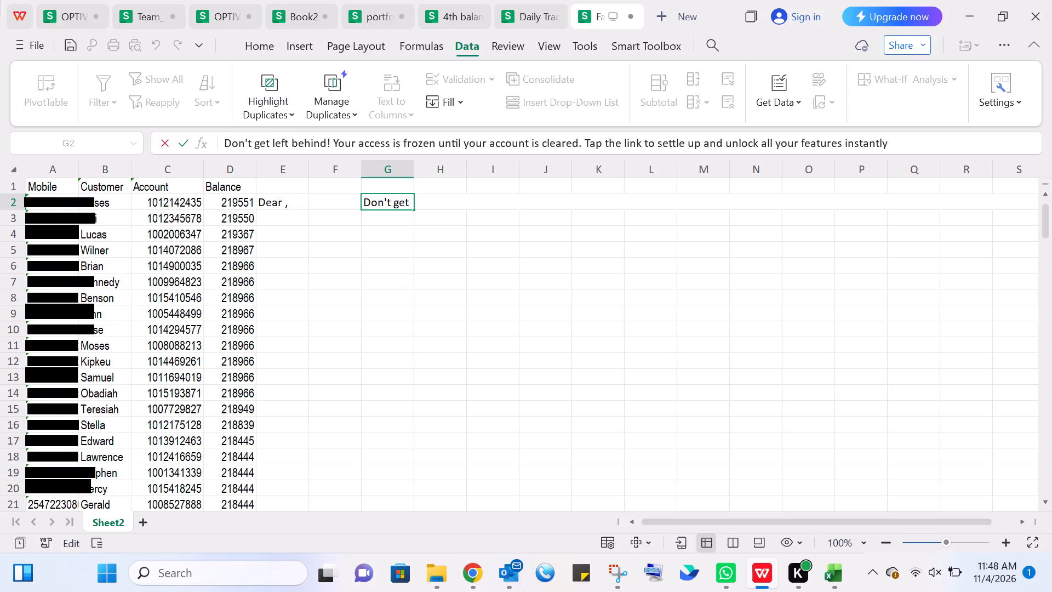
pyautogui.moveTo(331, 143); pyautogui.dragTo(224, 135)
pyautogui.press('BackSpace')
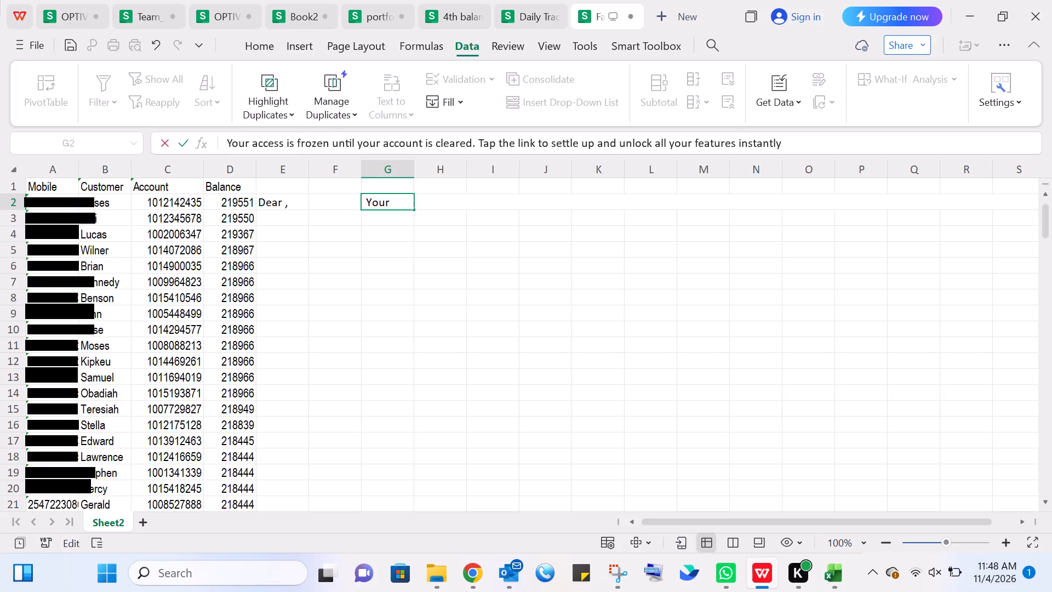
pyautogui.press('space')
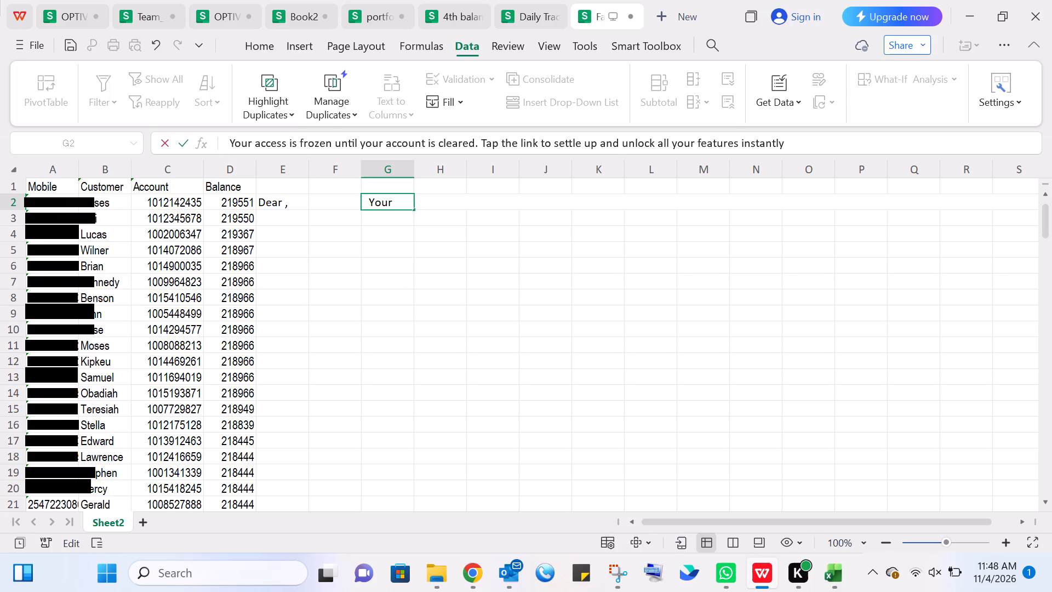
pyautogui.click(540, 142)
pyautogui.press('BackSpace')
pyautogui.press('BackSpace')
pyautogui.press('BackSpace')
pyautogui.press('BackSpace')
pyautogui.press('BackSpace')
pyautogui.press('BackSpace')
pyautogui.press('BackSpace')
pyautogui.press('BackSpace')
pyautogui.press('BackSpace')
pyautogui.press('BackSpace')
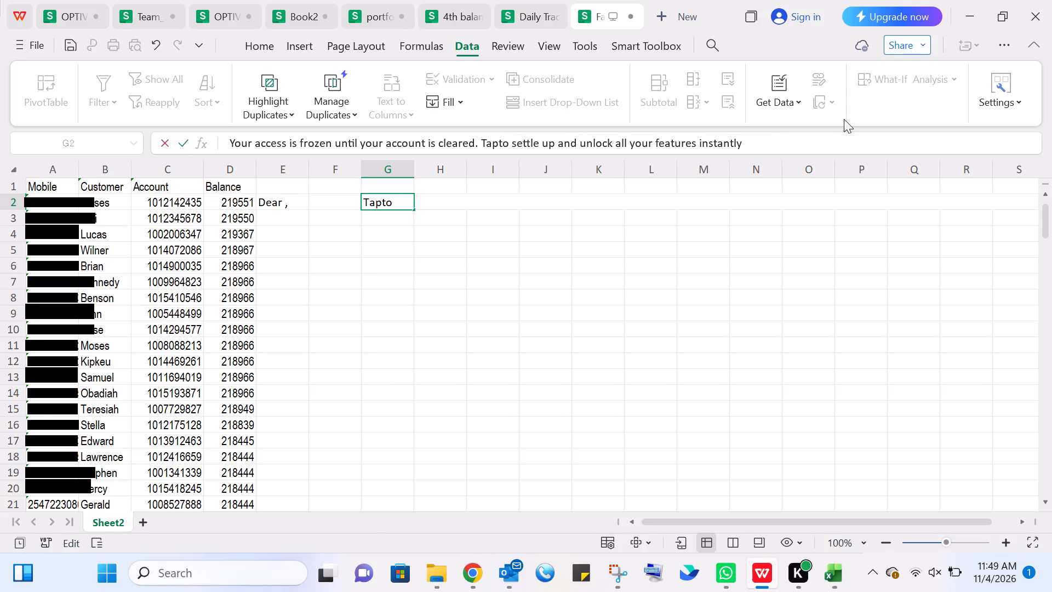
pyautogui.press('BackSpace')
pyautogui.press('BackSpace')
pyautogui.press('BackSpace')
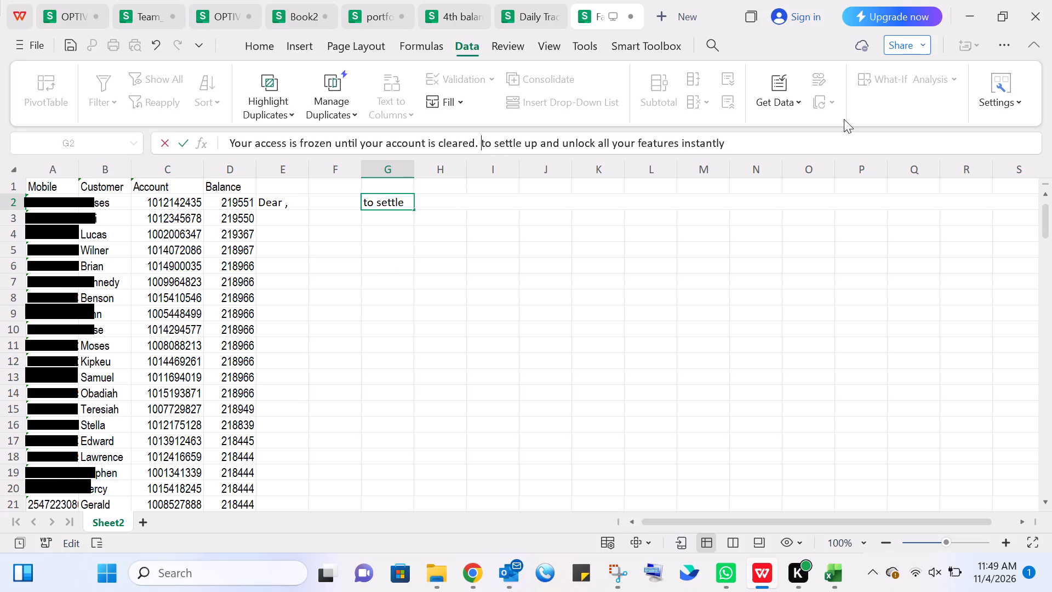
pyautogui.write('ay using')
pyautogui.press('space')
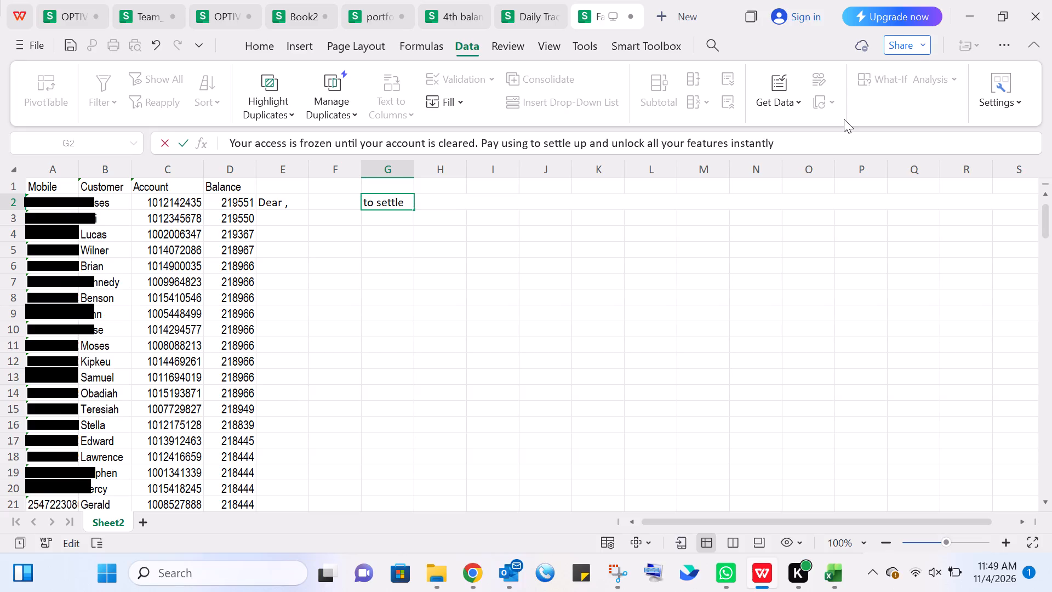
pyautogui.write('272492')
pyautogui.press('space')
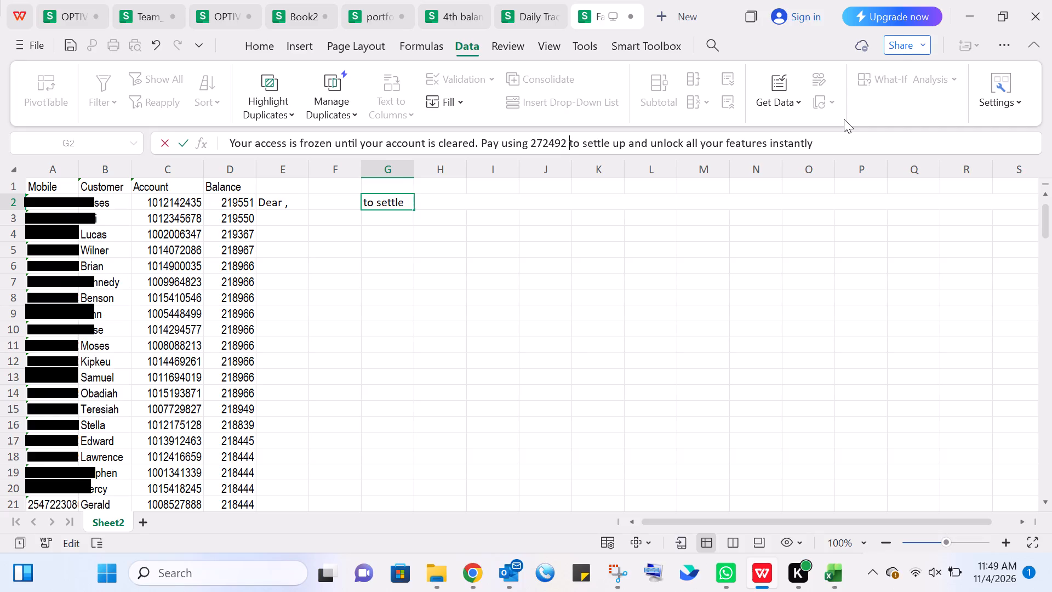
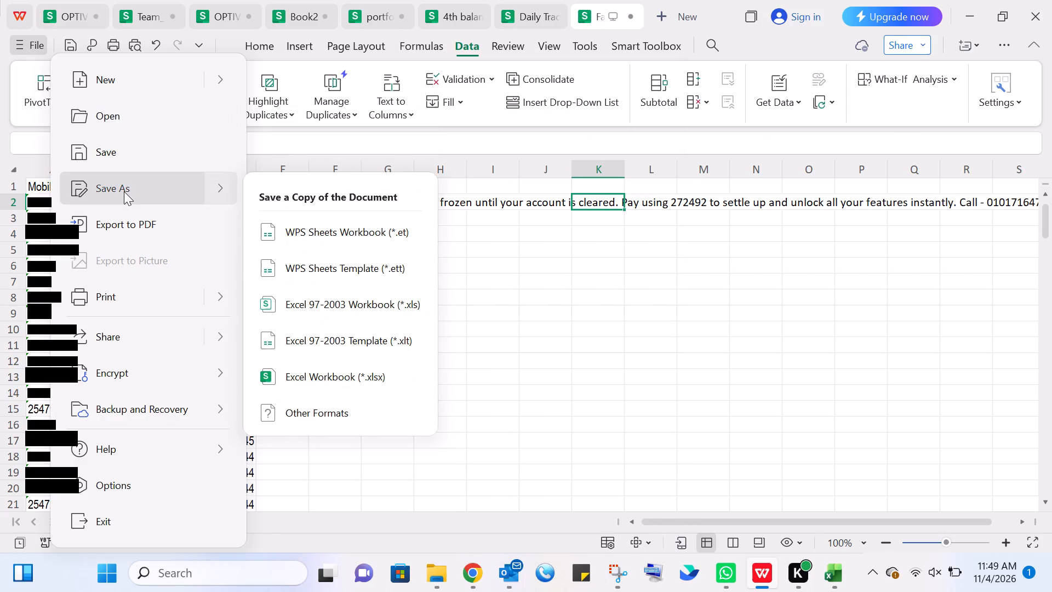
# Save a copy of the customer SMS workbook in the Downloads folder under the file name Faulu Digi 4th Nov SMS.xlsx.
pyautogui.click(124, 191)
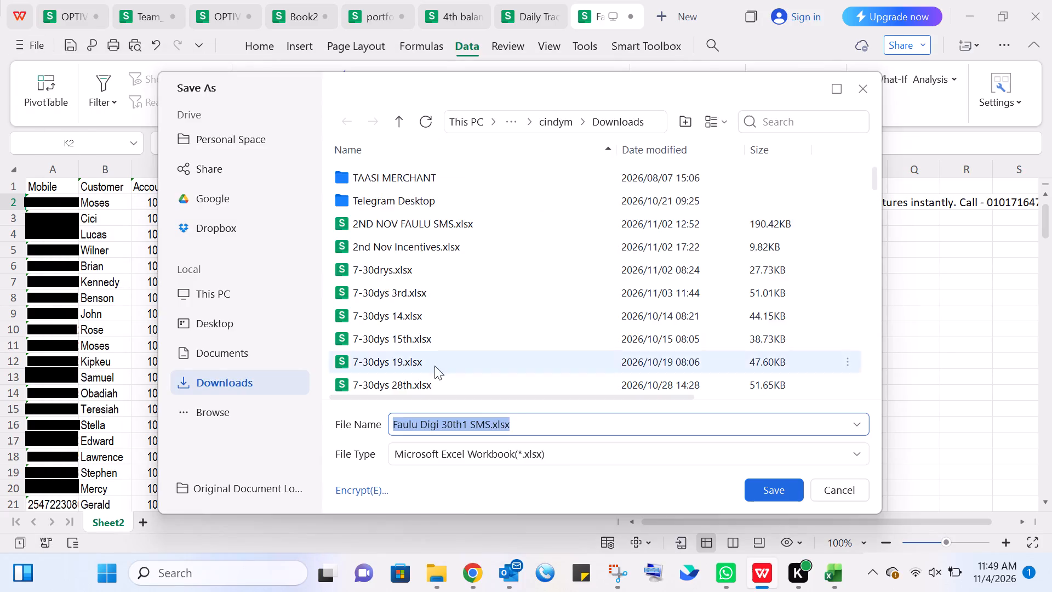
pyautogui.click(466, 423)
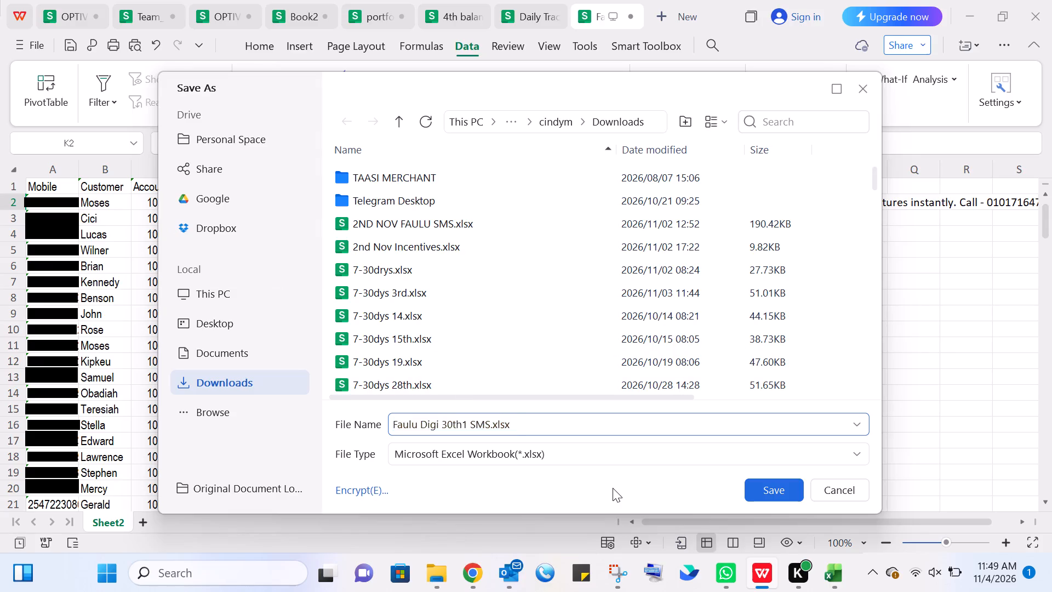
pyautogui.press('BackSpace')
pyautogui.press('BackSpace')
pyautogui.press('BackSpace')
pyautogui.press('BackSpace')
pyautogui.press('BackSpace')
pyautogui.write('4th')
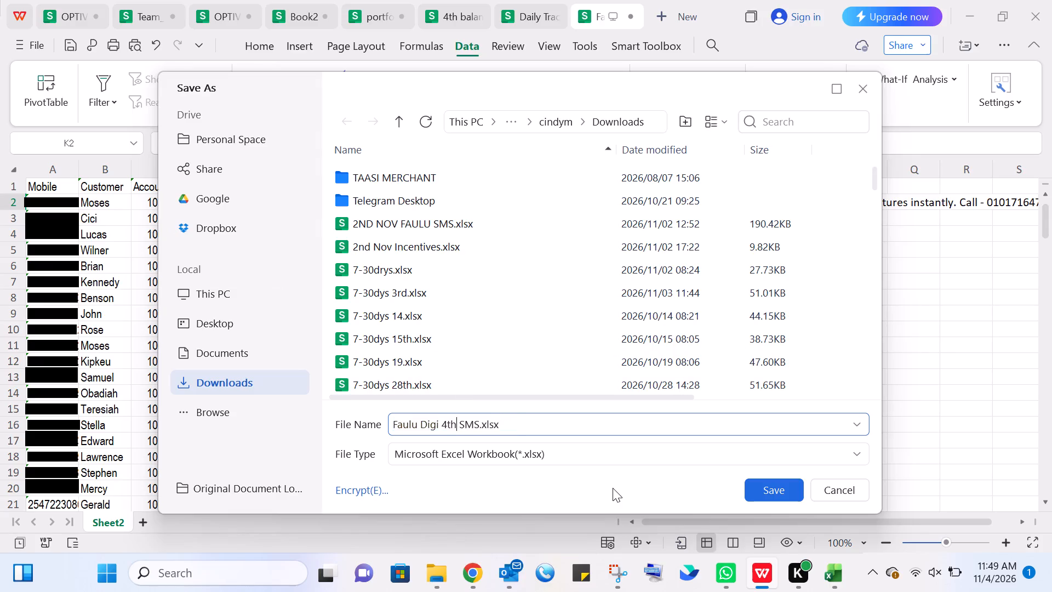